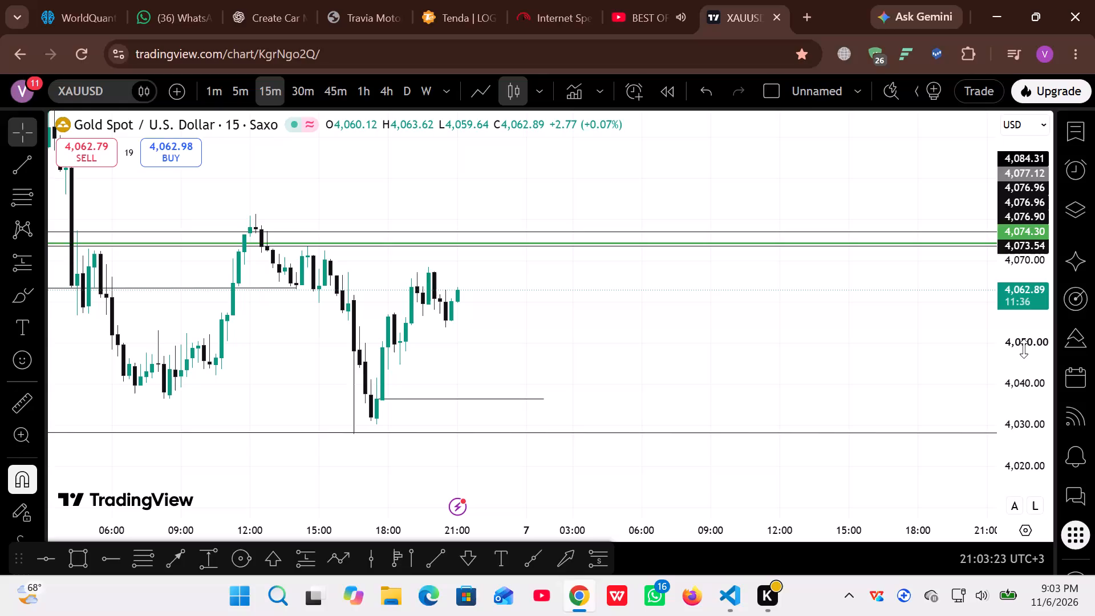
Switch the XAUUSD chart to the weekly timeframe.
scroll(1020, 352, up, 12)
scroll(770, 328, down, 2)
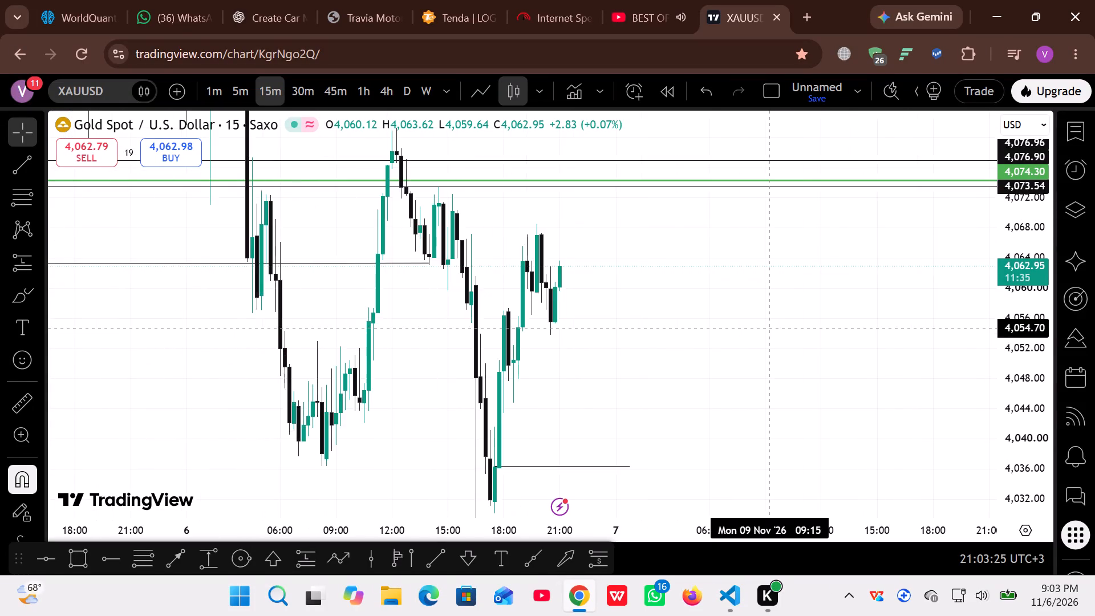
scroll(768, 329, down, 1)
scroll(768, 329, up, 1)
scroll(768, 329, down, 1)
scroll(768, 329, up, 1)
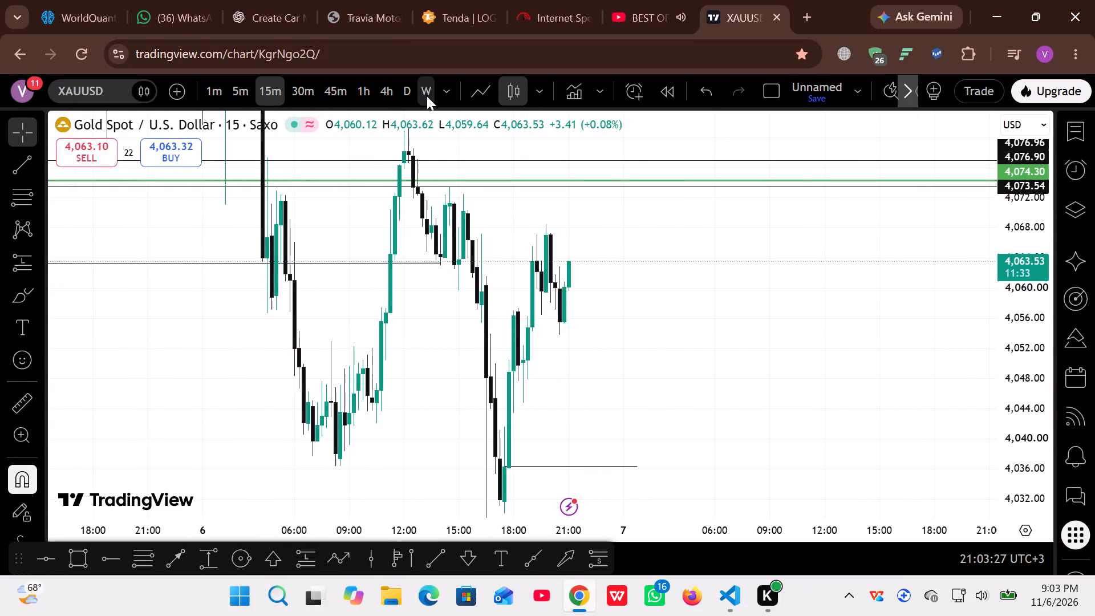
click(426, 91)
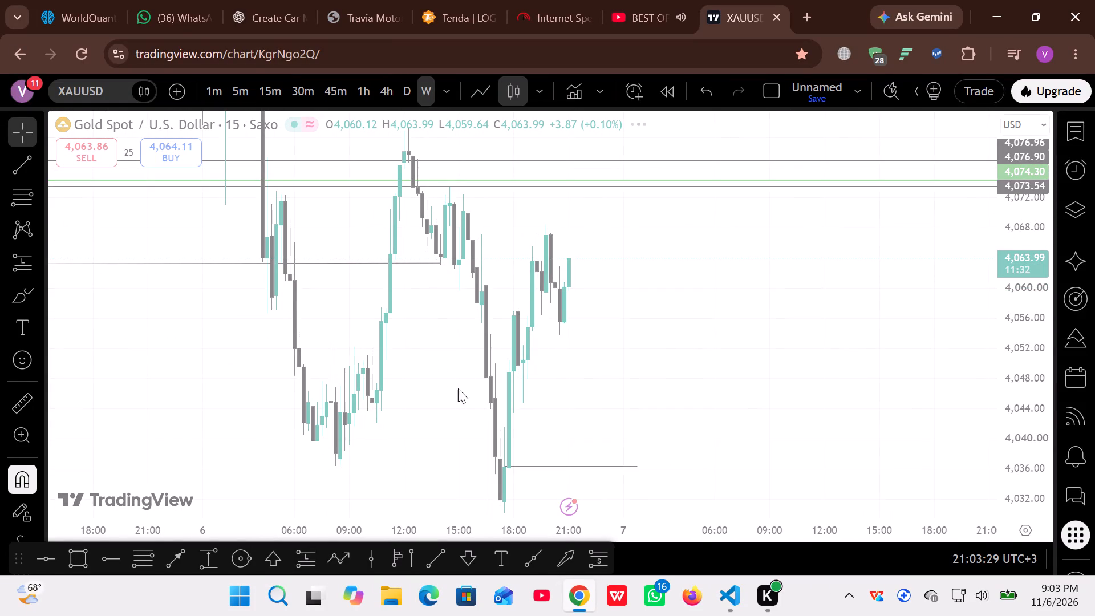
Draw a nearly horizontal trendline from the 19 Oct '26 weekly candle's close at 3,995.63 to about 3,997.10 at 7 Dec '26.
click(437, 560)
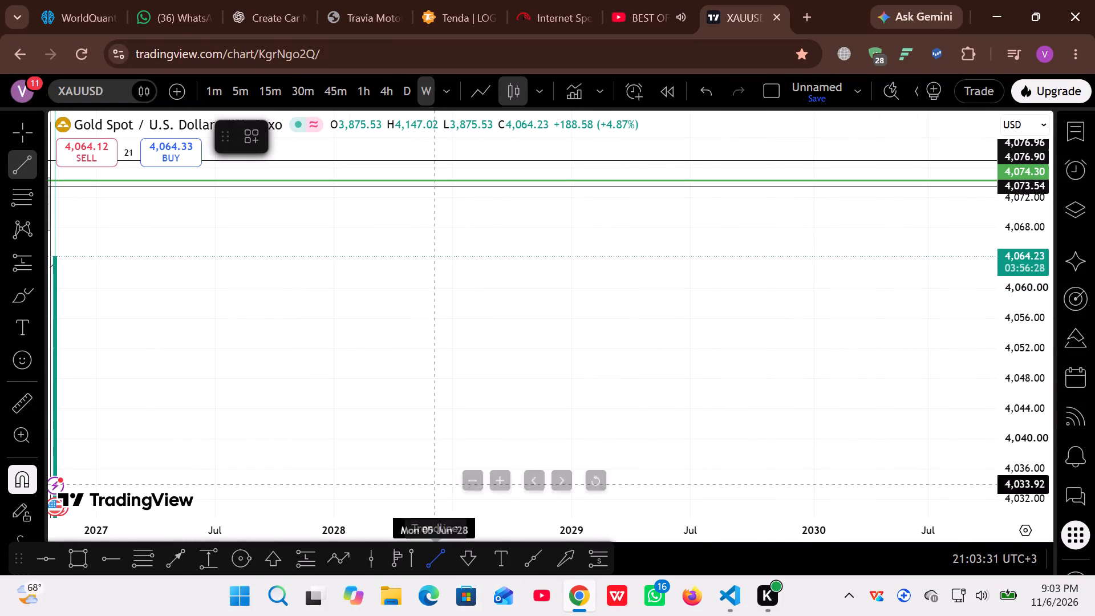
double_click(542, 532)
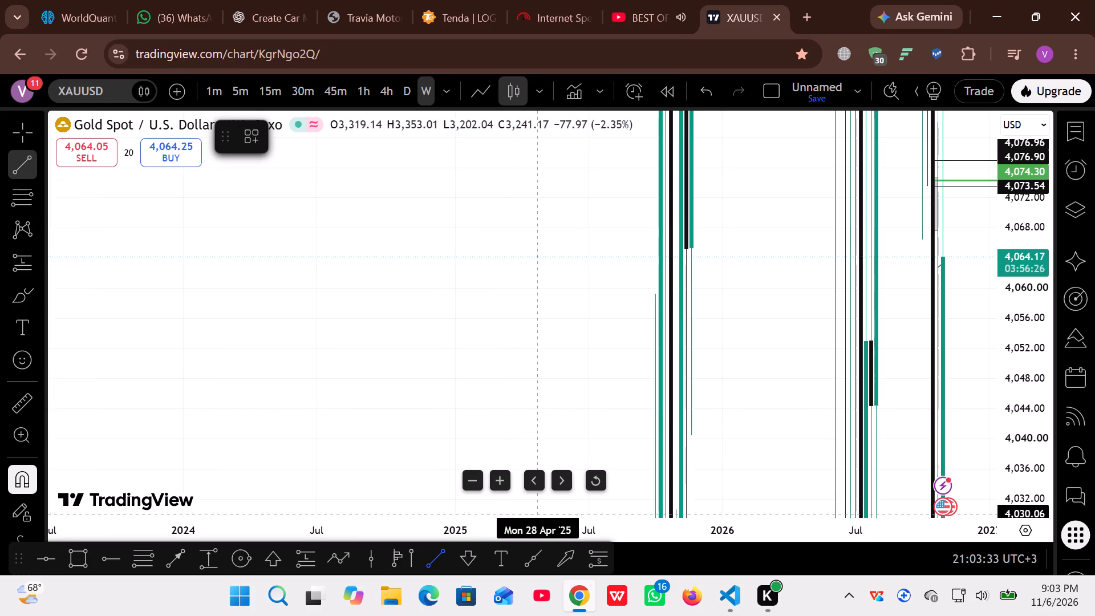
scroll(889, 419, up, 6)
scroll(1024, 307, down, 5)
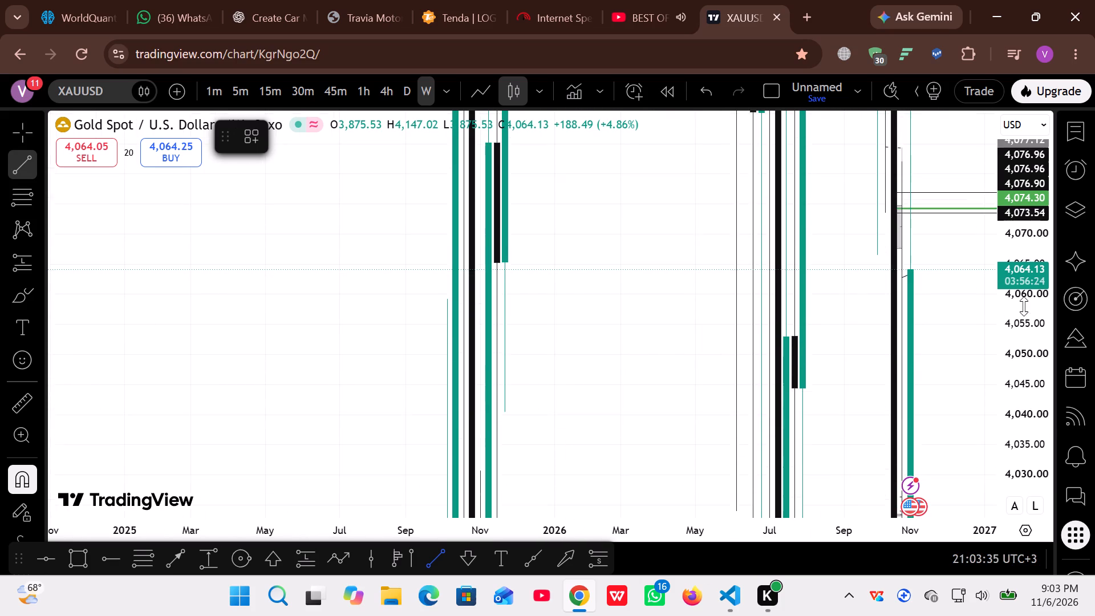
scroll(1023, 307, down, 20)
scroll(1023, 307, down, 20)
scroll(1023, 307, down, 5)
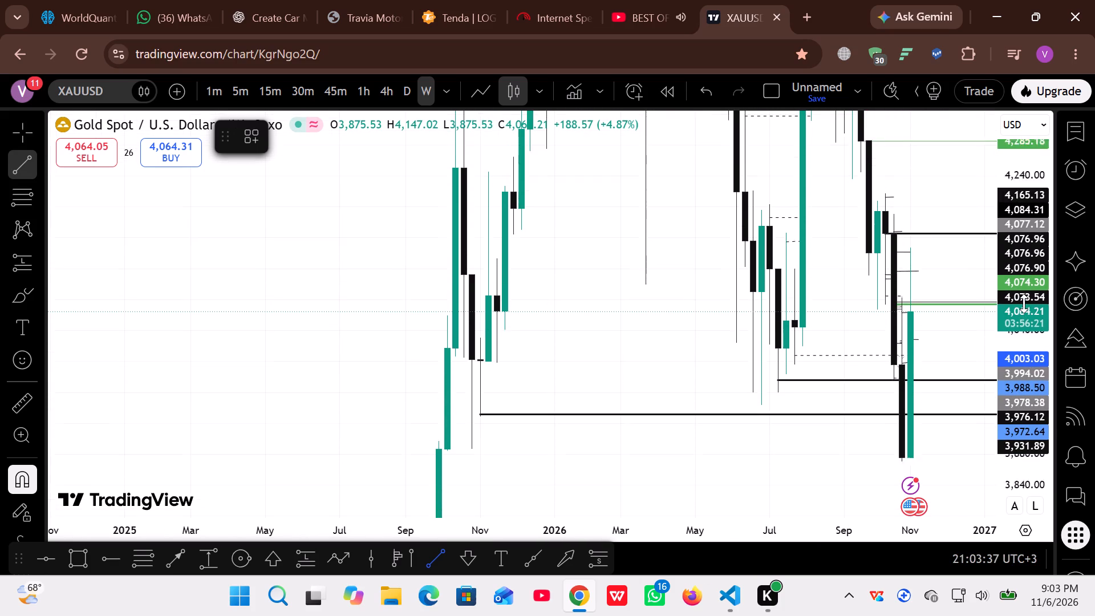
scroll(1024, 303, down, 2)
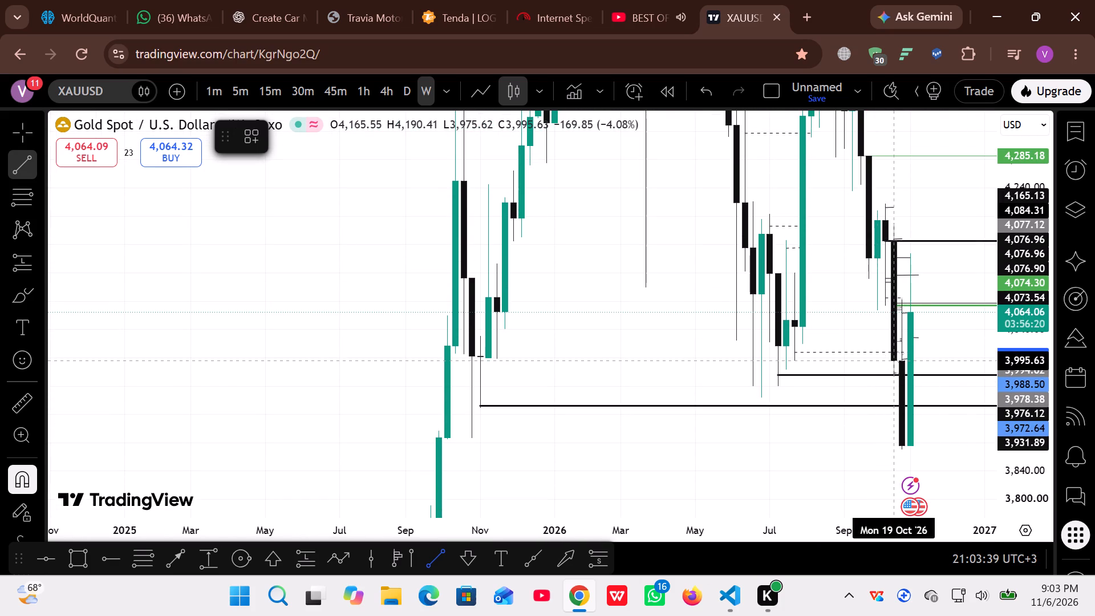
double_click(894, 359)
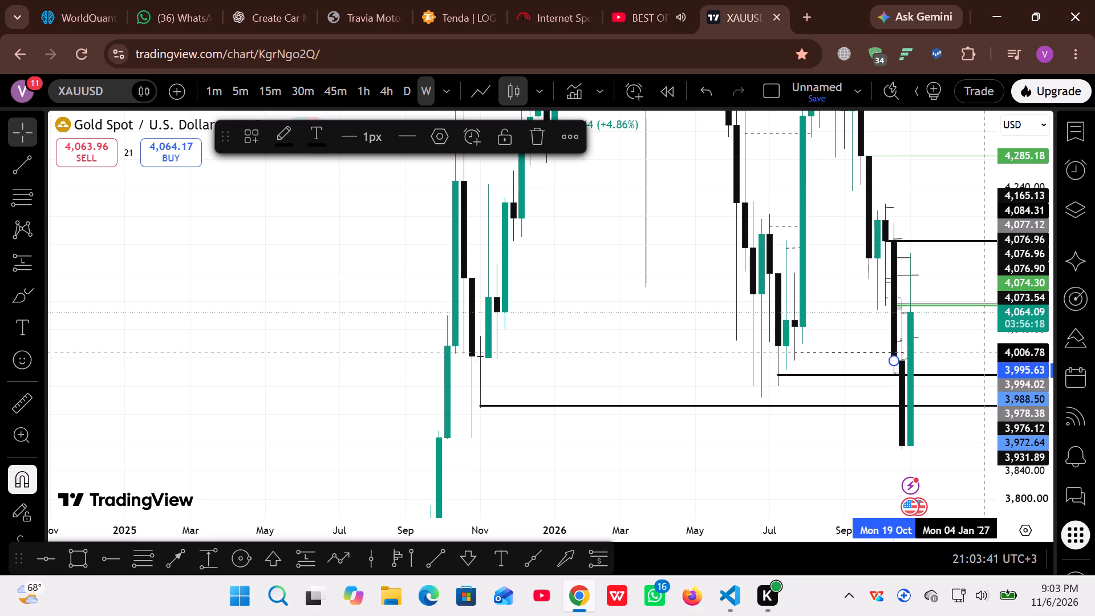
click(887, 360)
drag(887, 360, 892, 362)
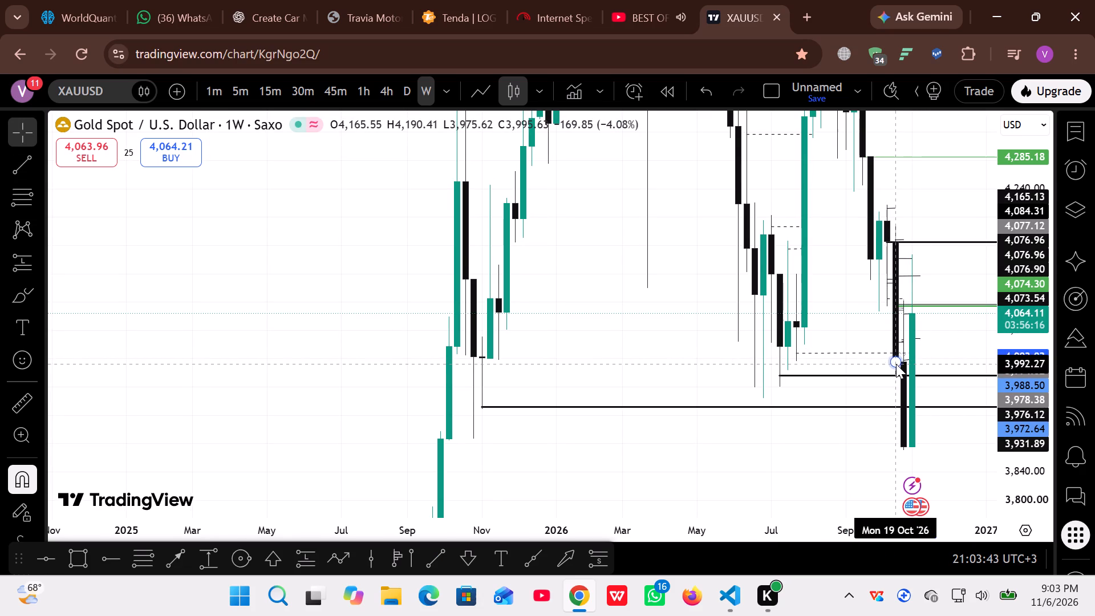
drag(896, 364, 952, 360)
double_click(952, 360)
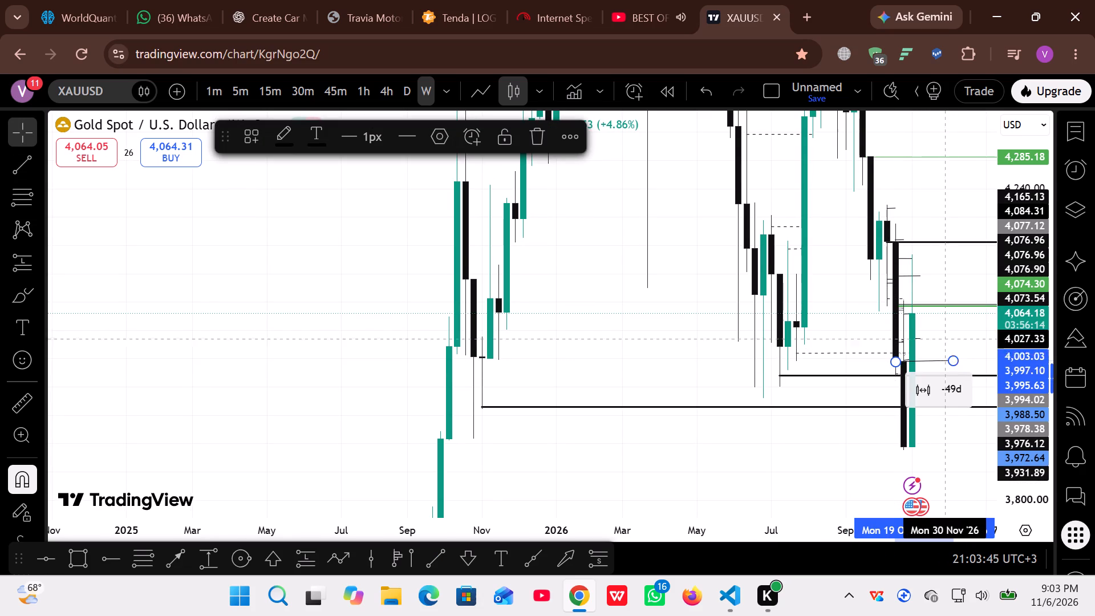
Label the new trendline at the 19 Oct weekly candle's close "weekly ocl".
drag(950, 329, 686, 315)
scroll(685, 315, up, 9)
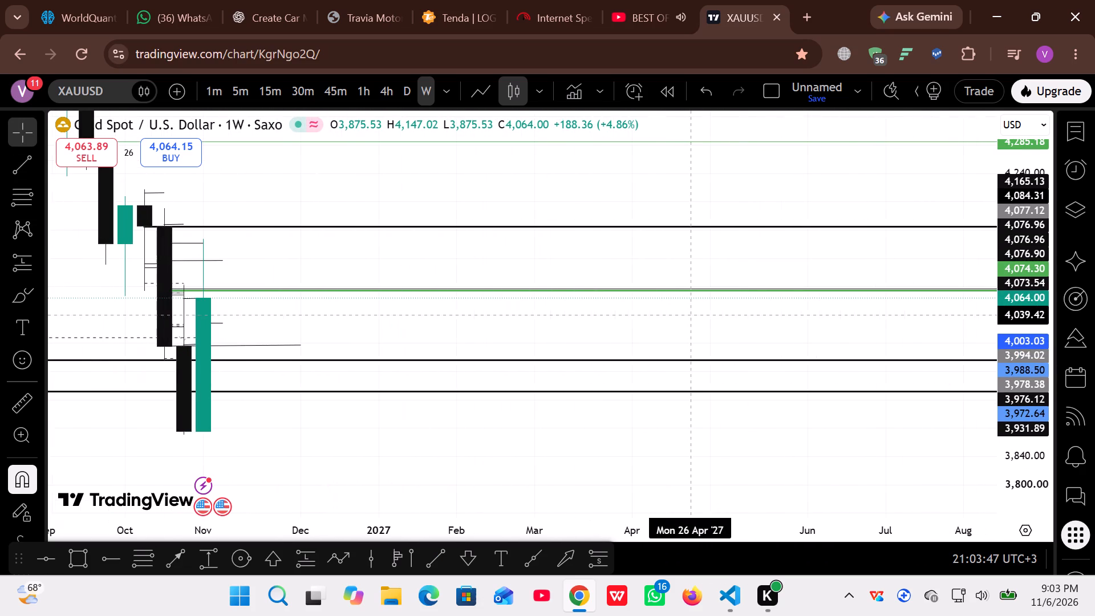
double_click(532, 335)
drag(534, 336, 609, 327)
click(368, 334)
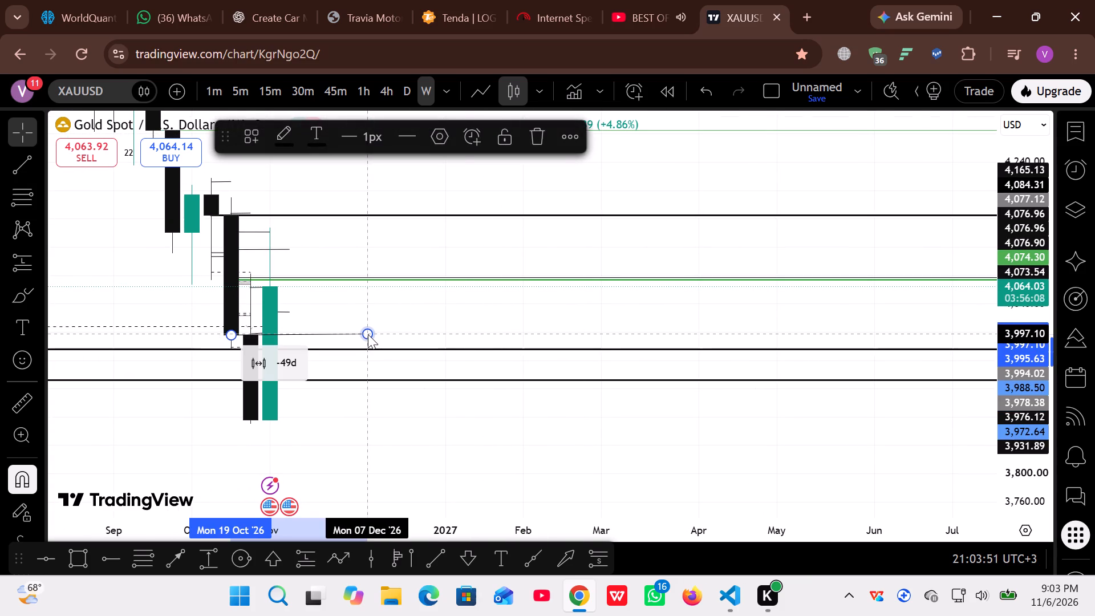
click(485, 325)
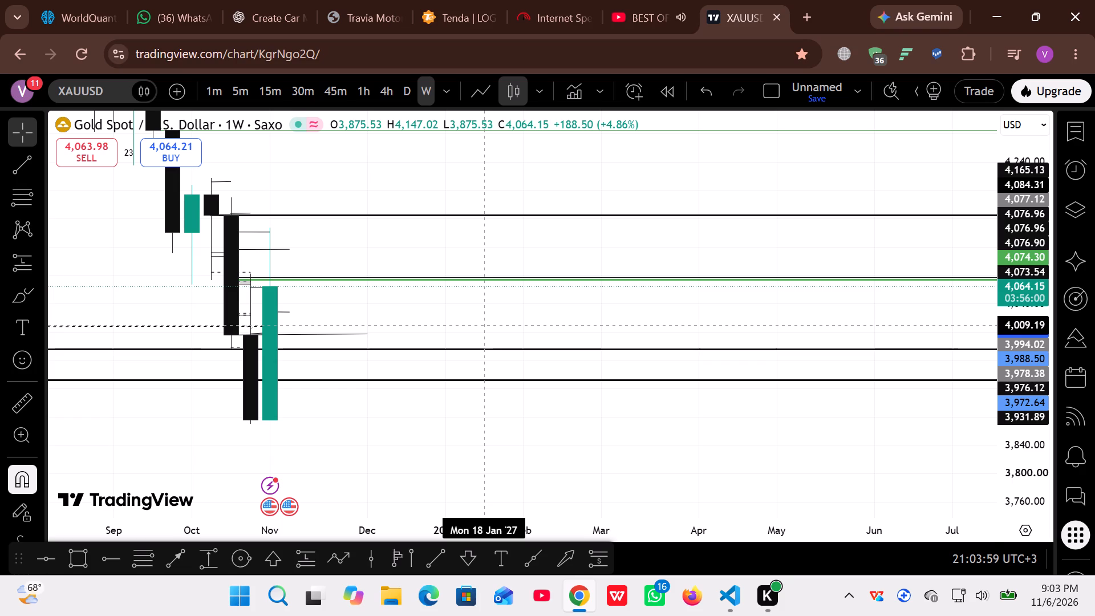
scroll(504, 340, up, 2)
drag(387, 318, 675, 358)
drag(675, 358, 674, 351)
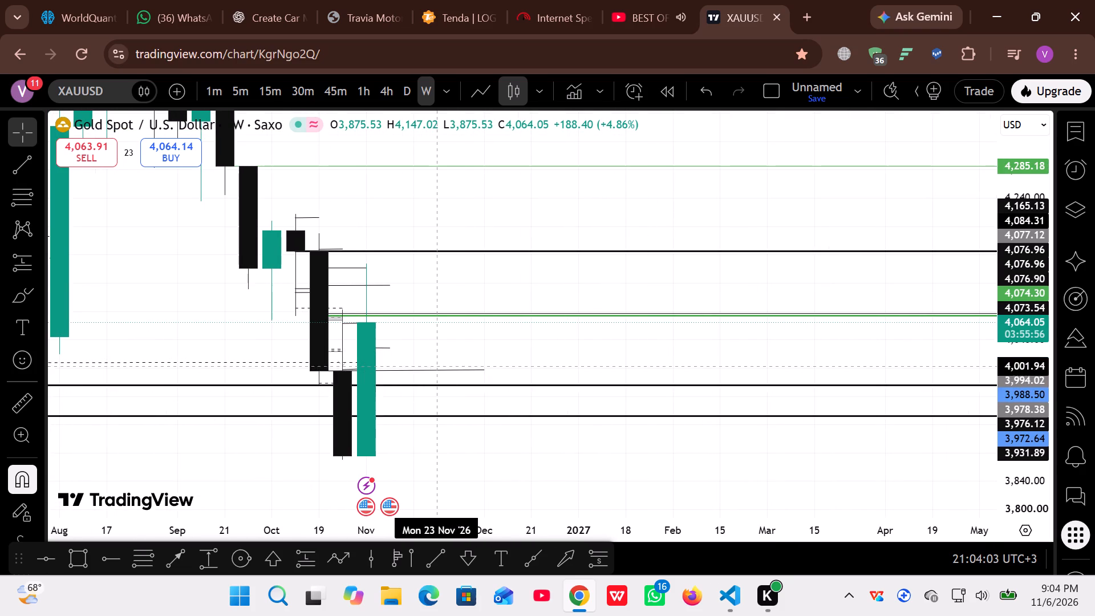
click(443, 367)
click(414, 367)
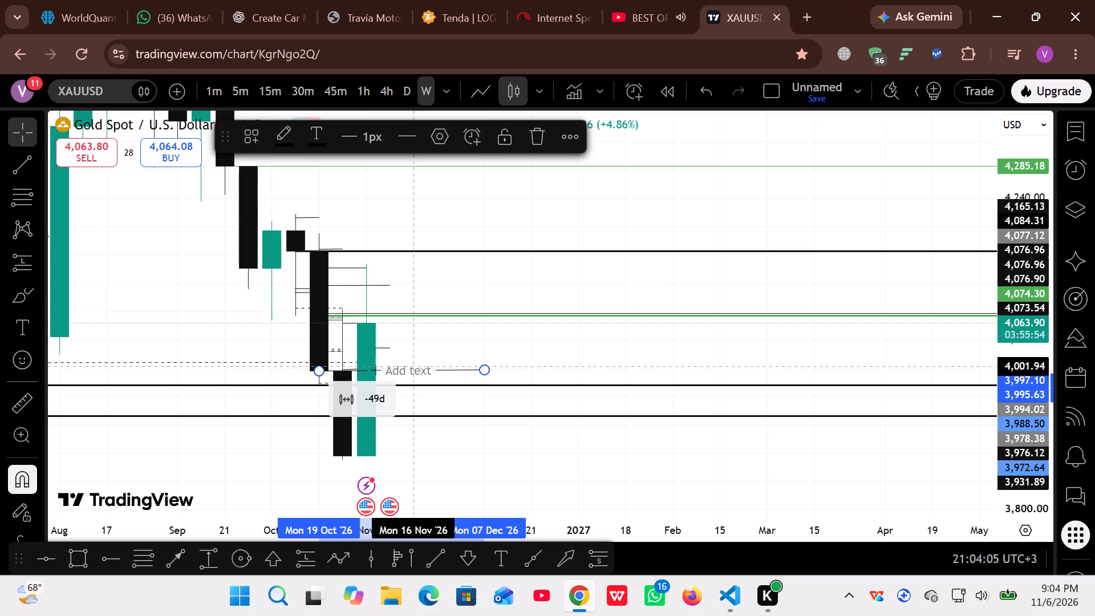
click(409, 371)
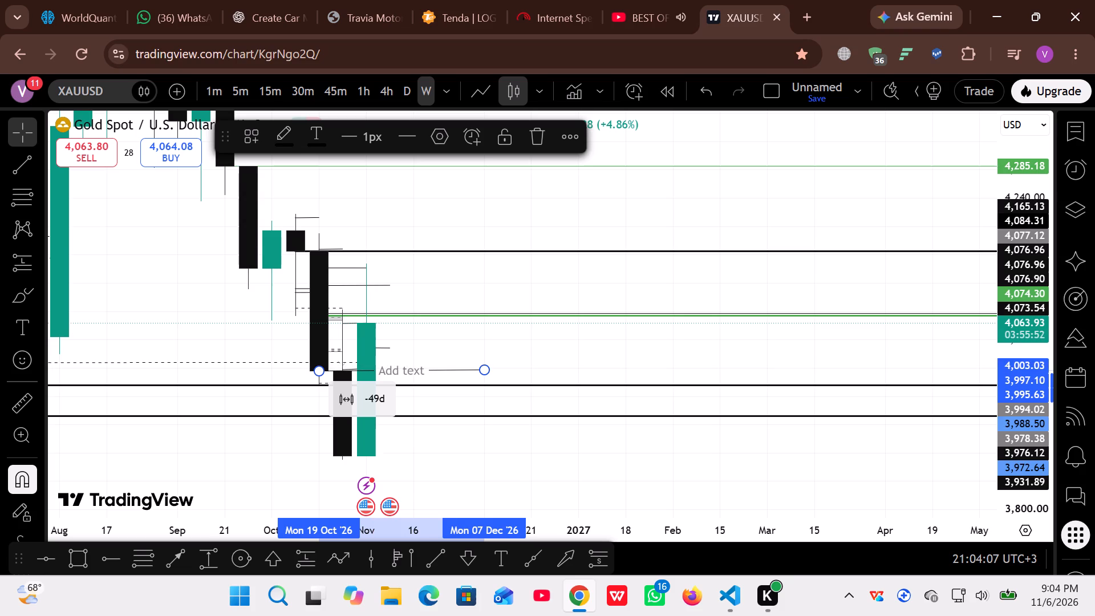
text(week)
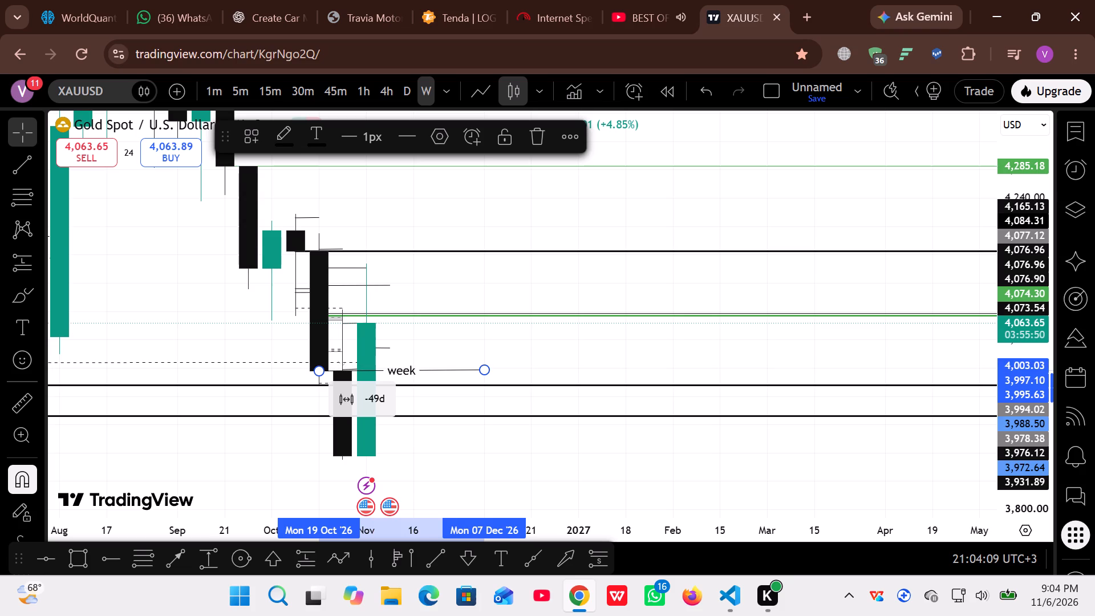
text(ly)
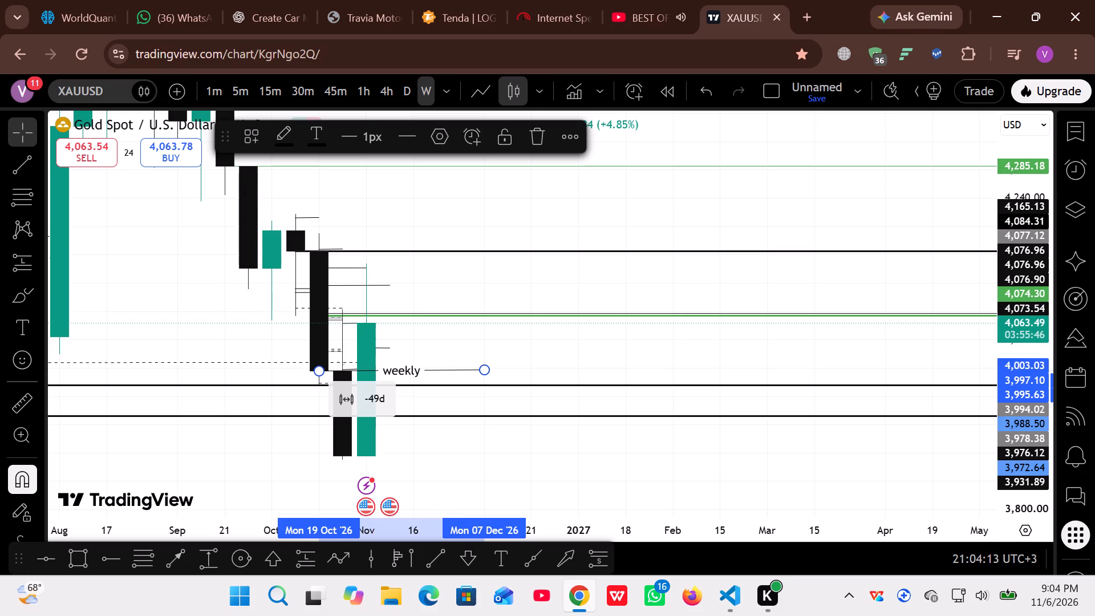
key(space)
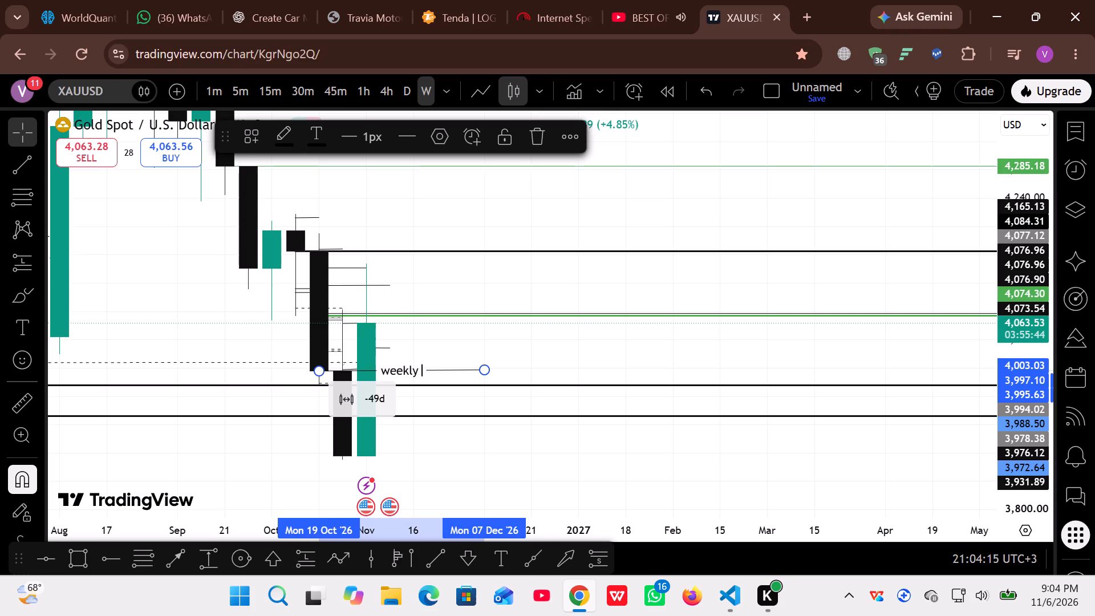
key(o)
text(cl)
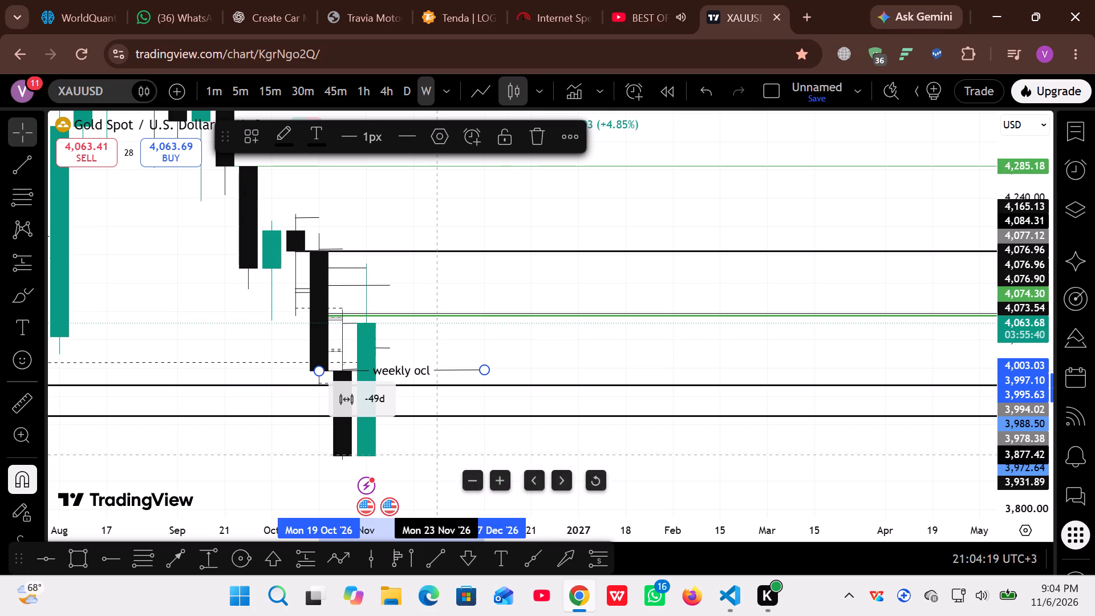
click(549, 354)
Switch the chart to the daily timeframe.
scroll(406, 336, up, 1)
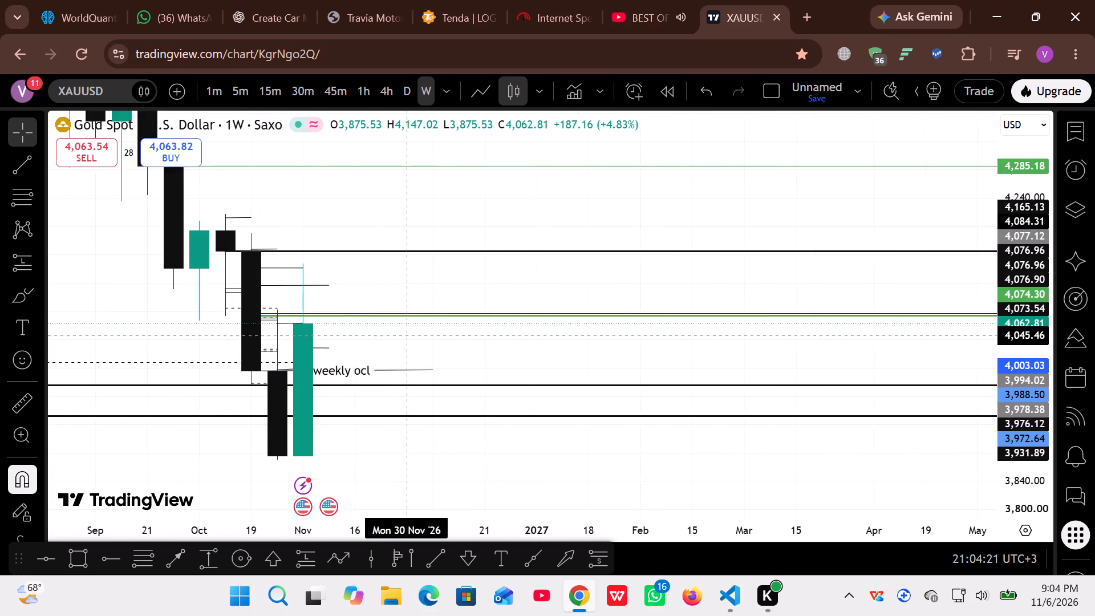
scroll(406, 336, up, 1)
scroll(411, 340, down, 2)
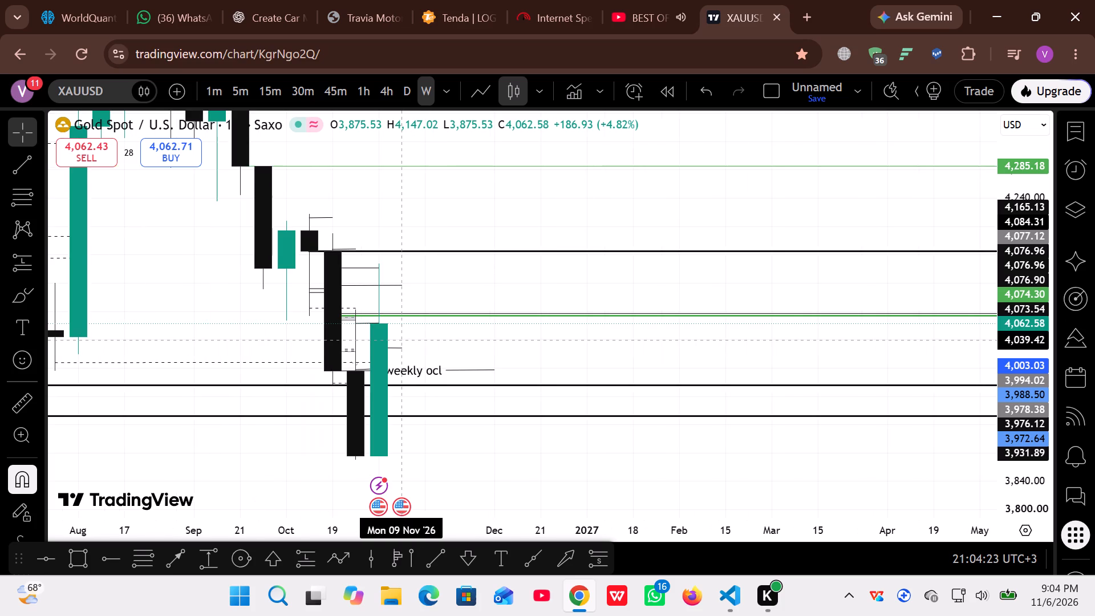
click(407, 97)
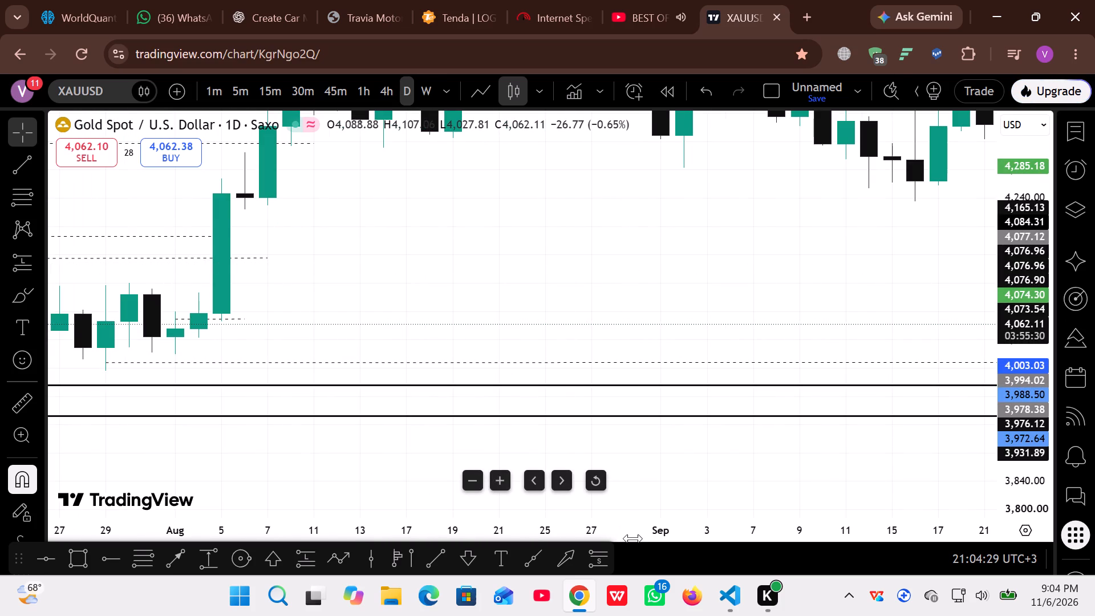
Examine the October and November daily candles around the "weekly ocl" line.
double_click(633, 534)
scroll(692, 436, down, 14)
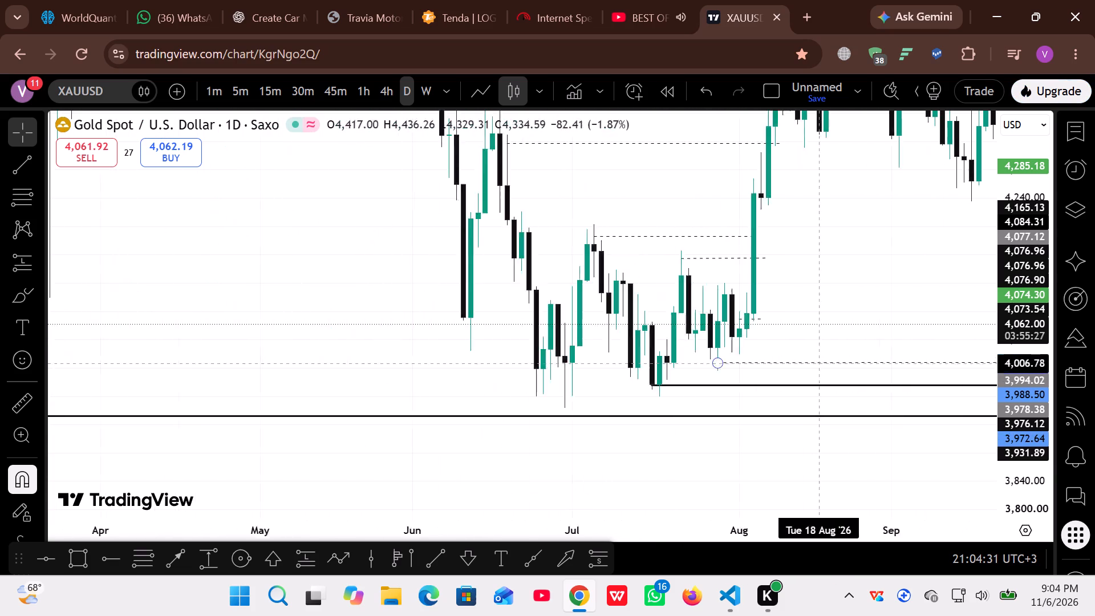
drag(894, 309, 36, 307)
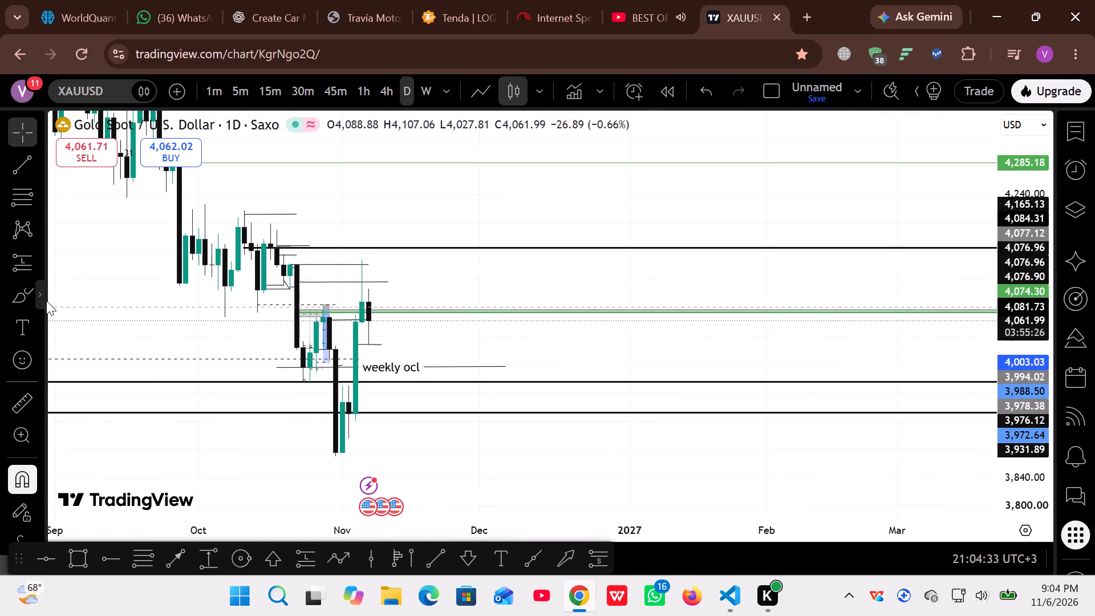
scroll(480, 334, up, 3)
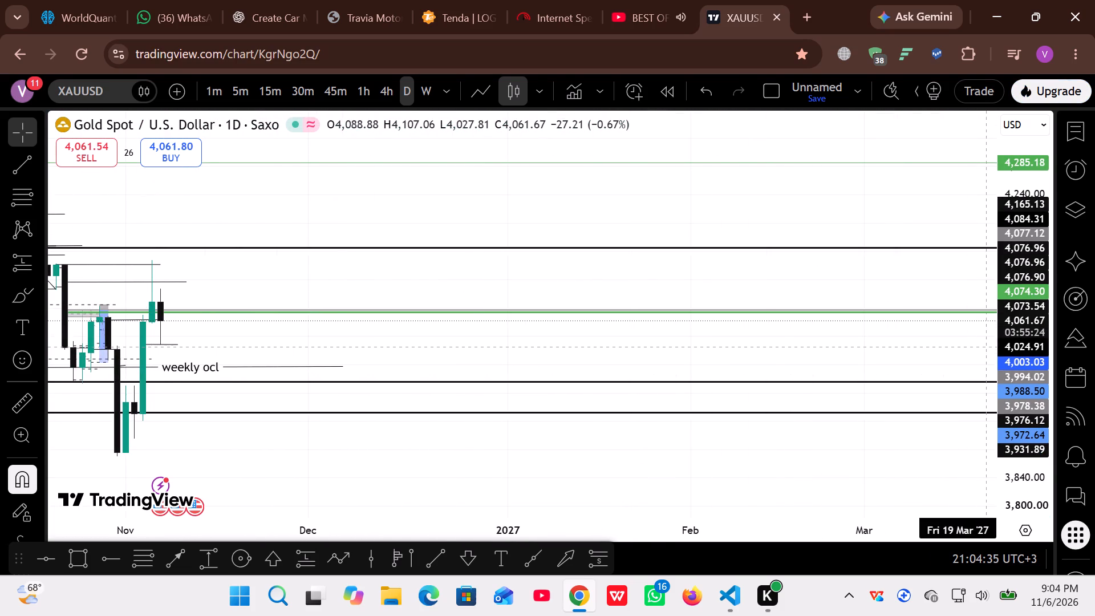
scroll(1018, 347, up, 10)
scroll(563, 367, up, 4)
click(420, 384)
drag(420, 384, 873, 370)
scroll(855, 374, down, 2)
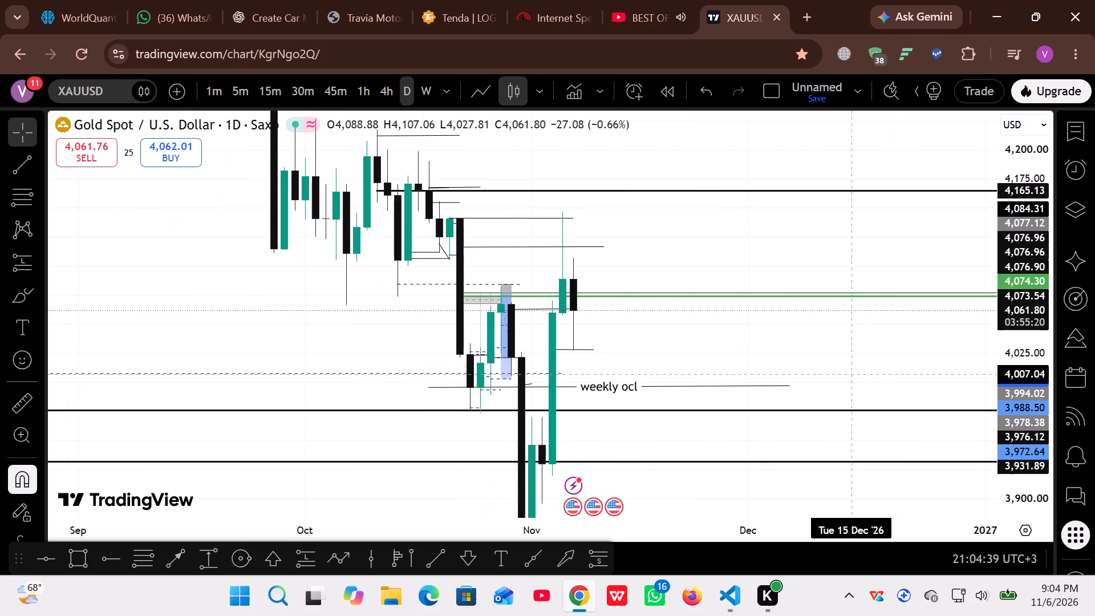
scroll(855, 374, down, 1)
drag(874, 370, 761, 362)
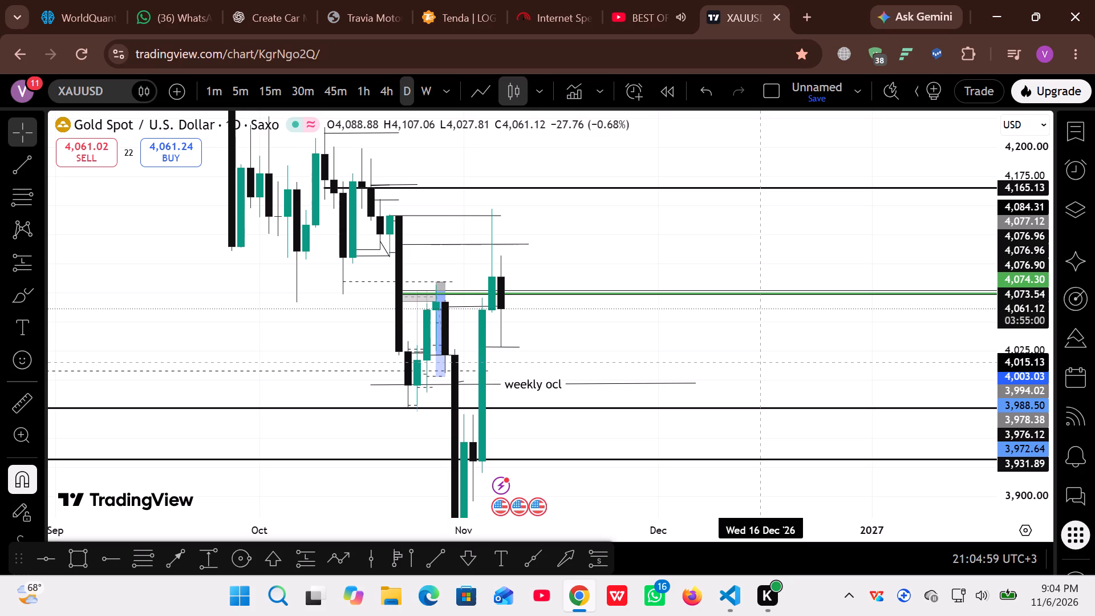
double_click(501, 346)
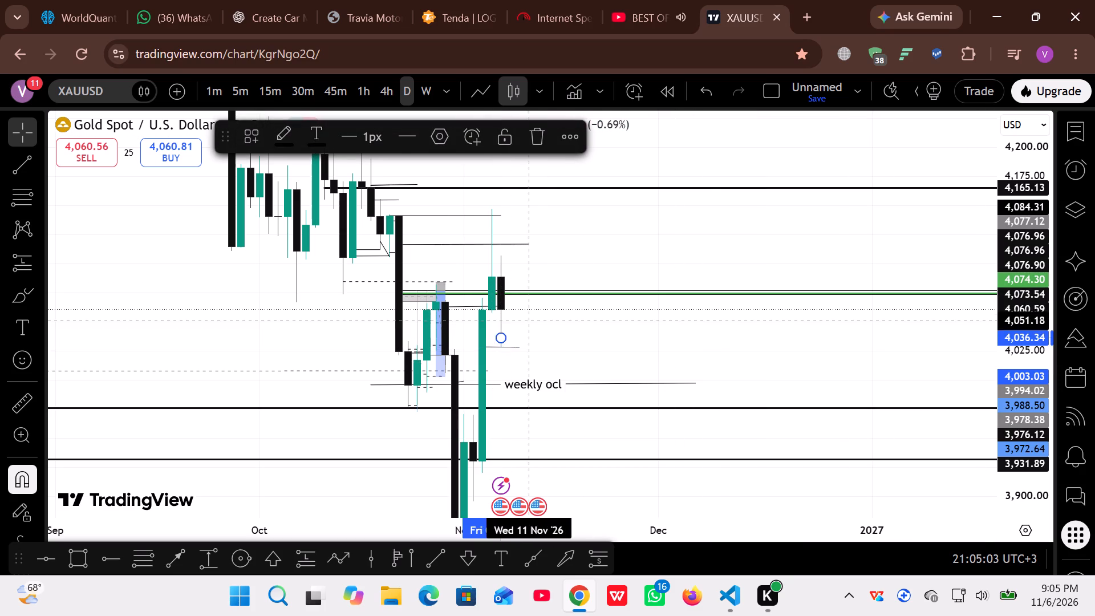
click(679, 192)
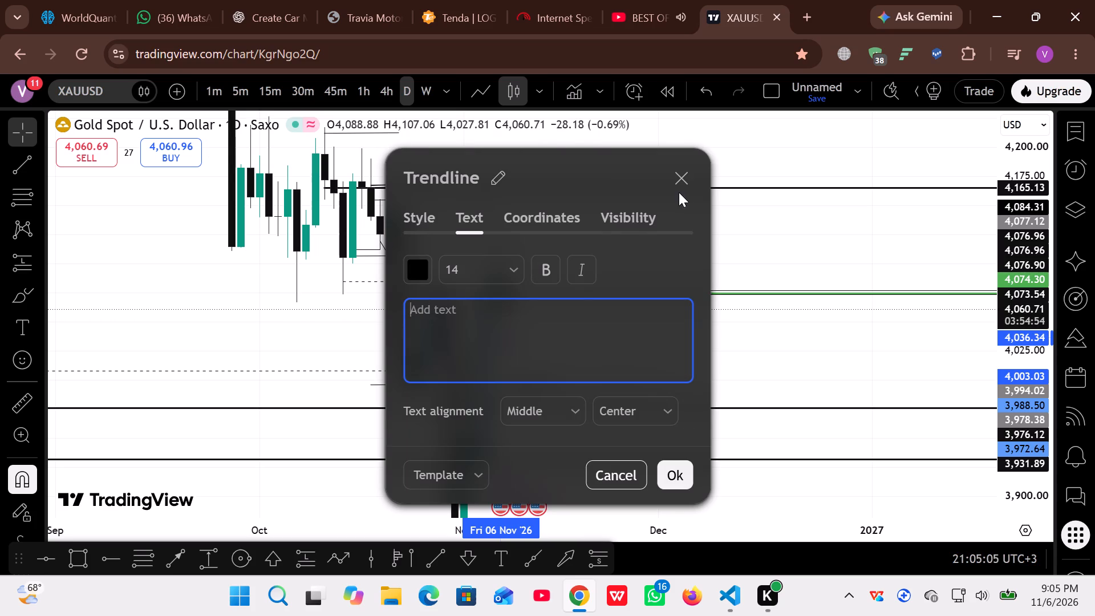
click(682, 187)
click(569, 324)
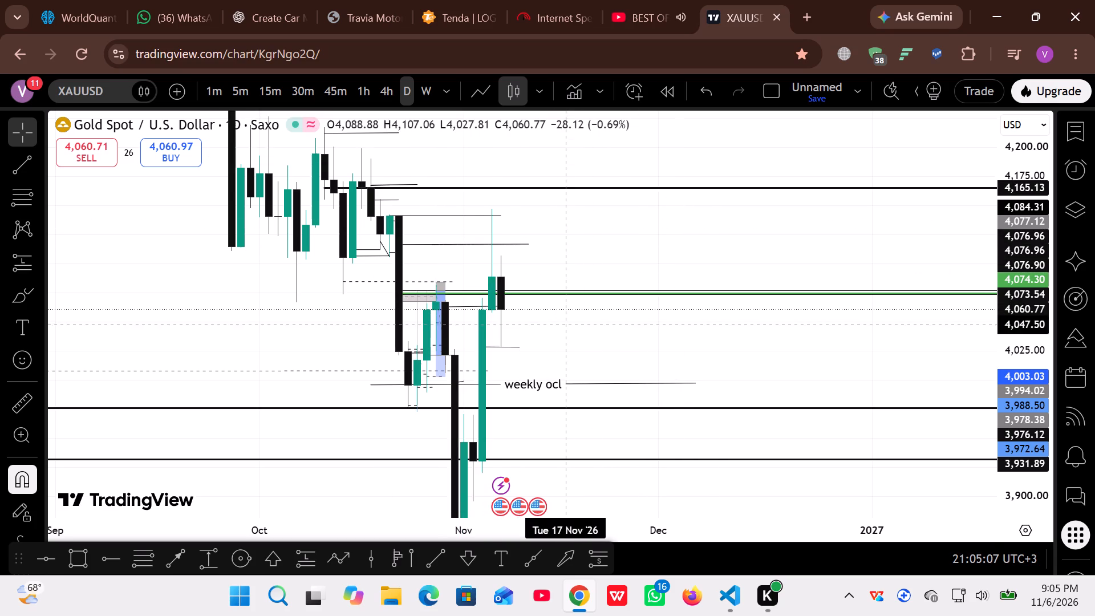
Draw a short trendline from the 4 Nov '26 daily candle's close at 4,060.14 to about 4,061.48 at 13 Nov '26.
click(439, 560)
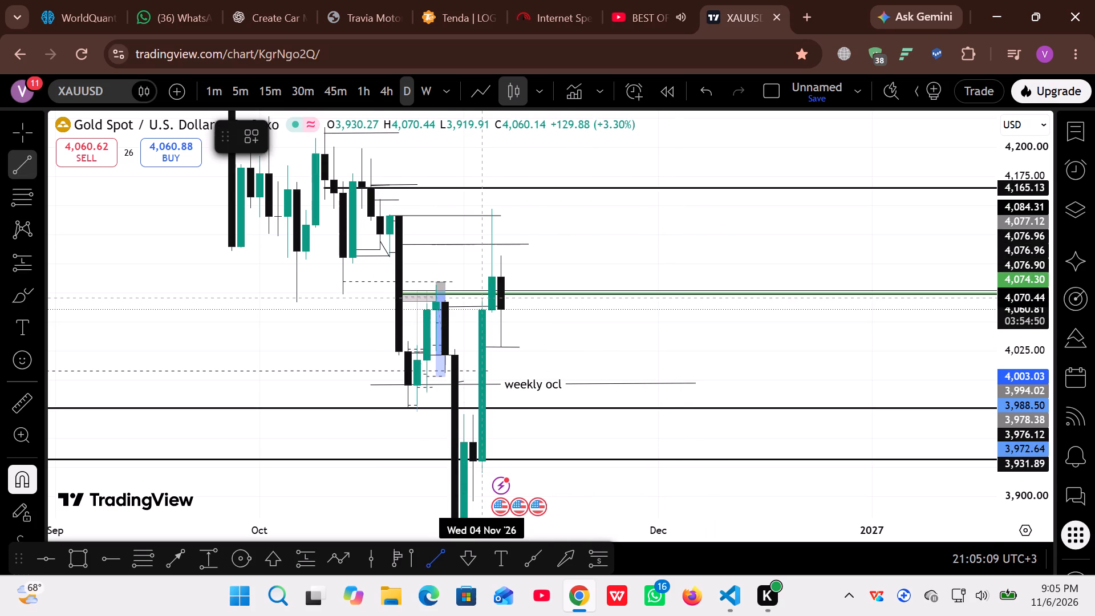
click(485, 310)
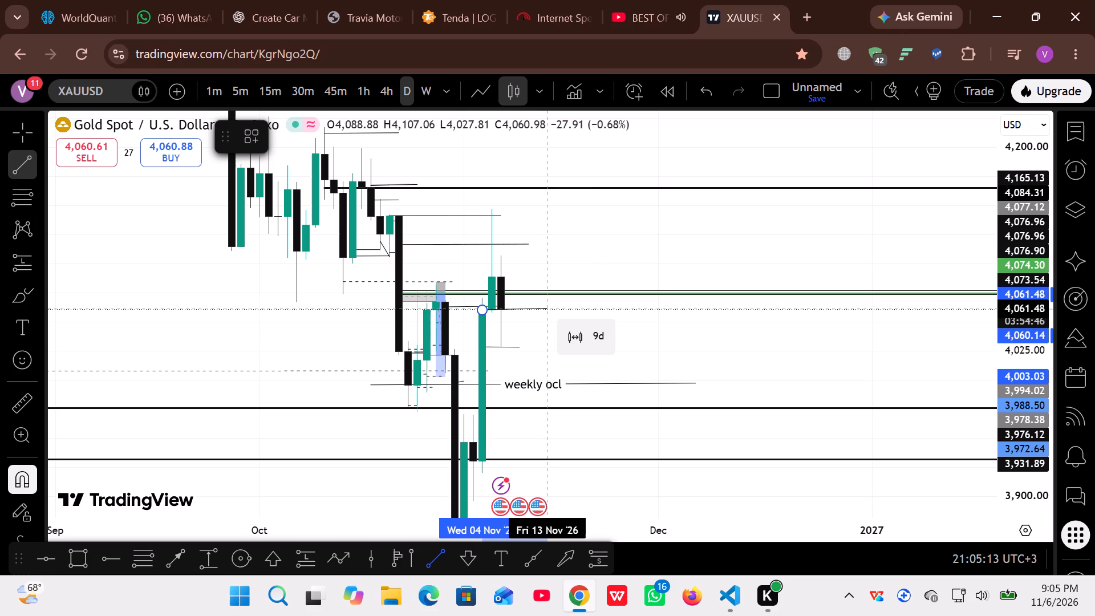
click(548, 309)
double_click(544, 337)
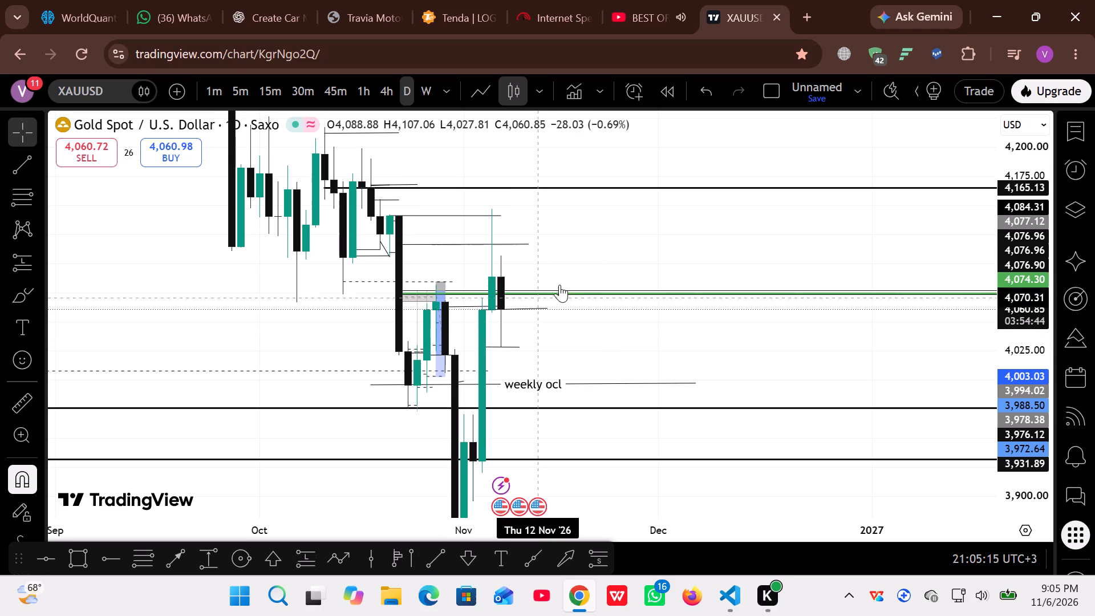
Delete the short slanted trendline spanning one day between the 20 and 21 Oct '26 daily candles.
drag(607, 266, 602, 230)
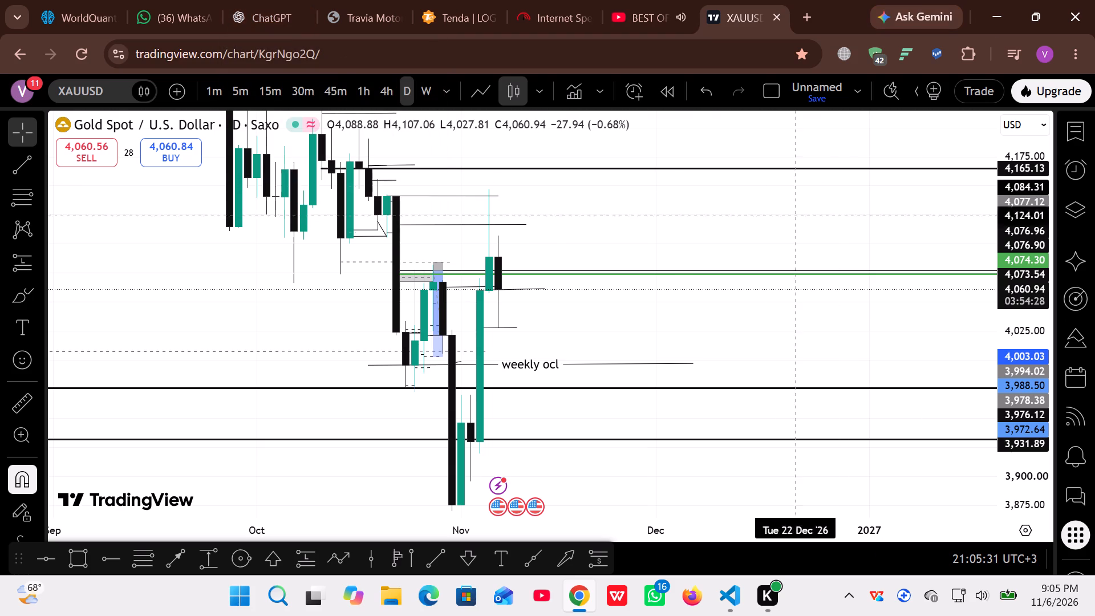
click(672, 231)
drag(672, 232, 707, 261)
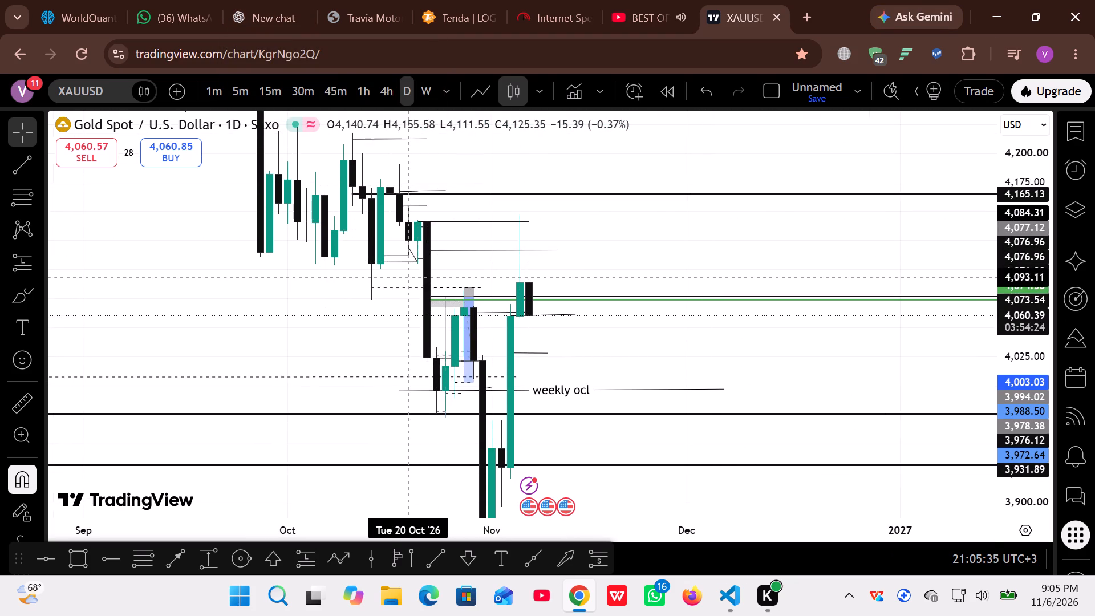
click(404, 264)
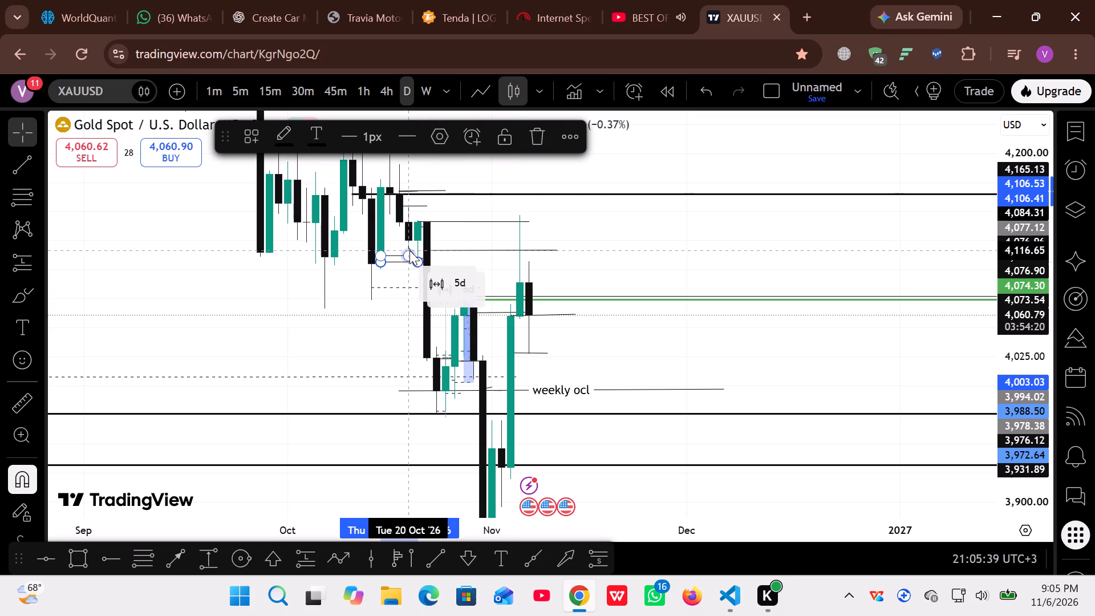
click(409, 250)
double_click(413, 249)
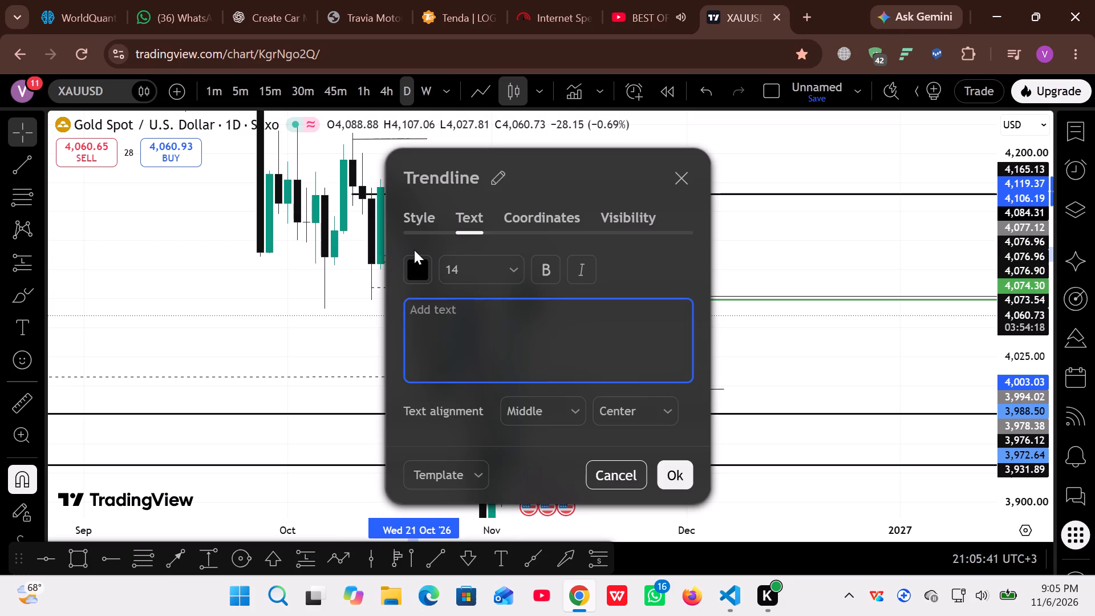
key(BackSpace)
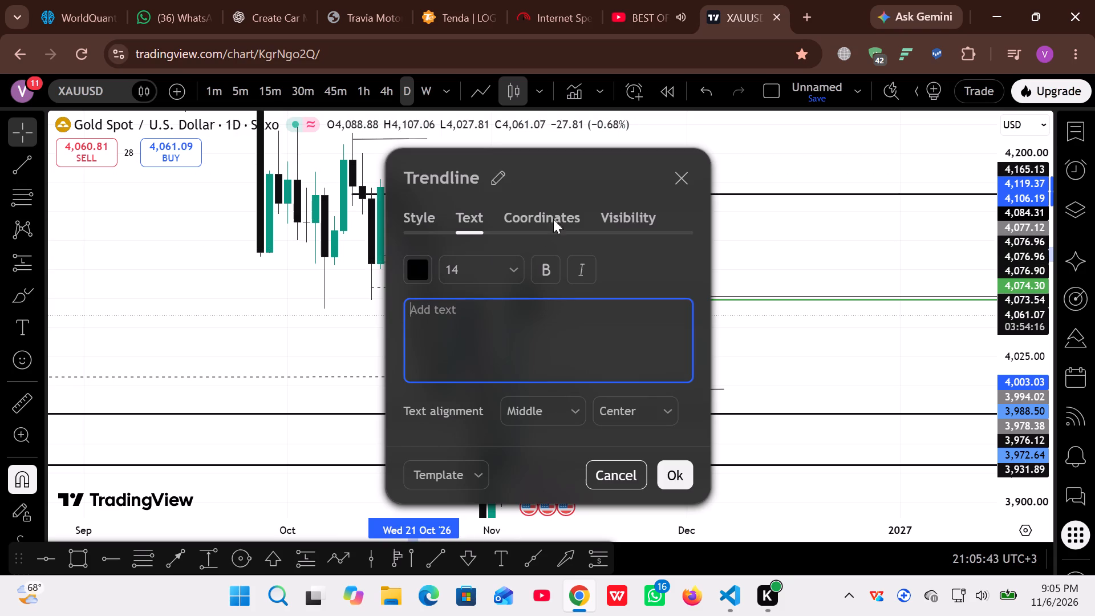
click(682, 189)
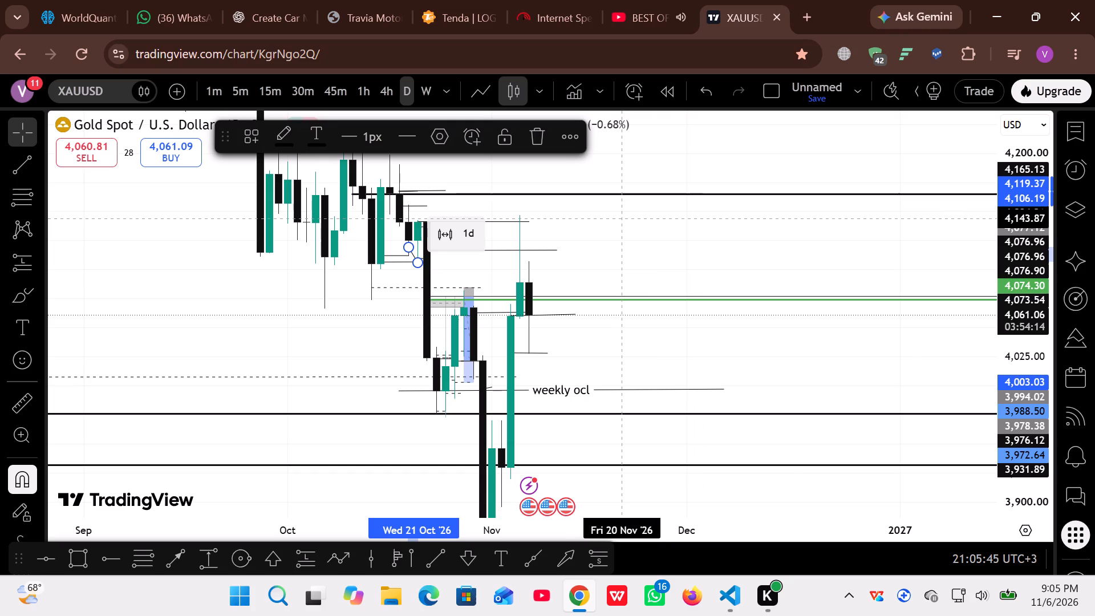
key(BackSpace)
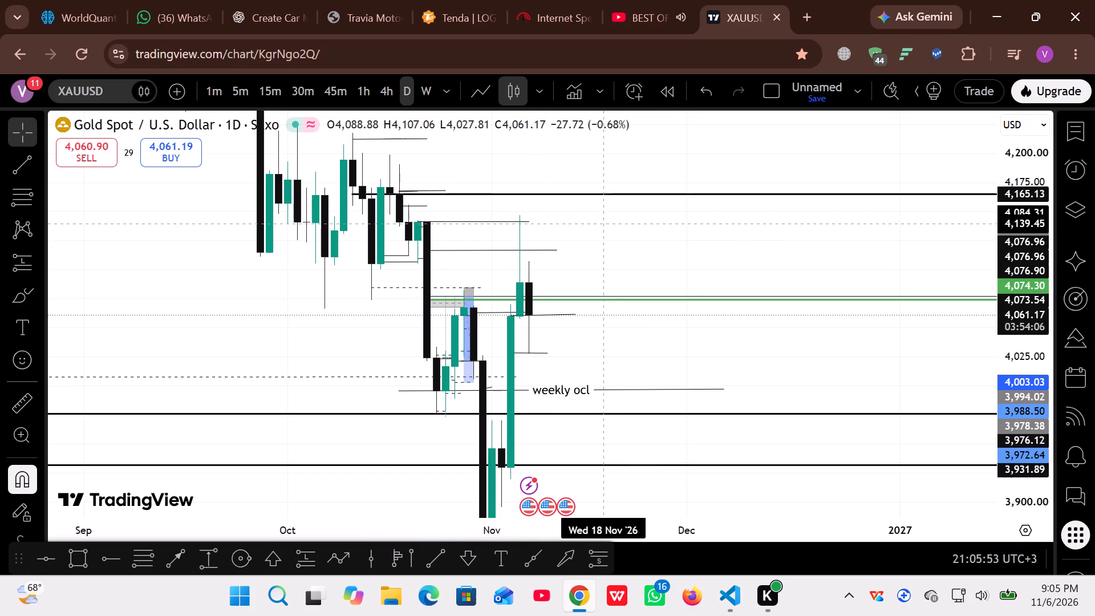
Extend the short trendline that starts at the 27 Oct '26 daily candle to about 4,022.49 at 30 Nov '26.
drag(611, 234, 590, 232)
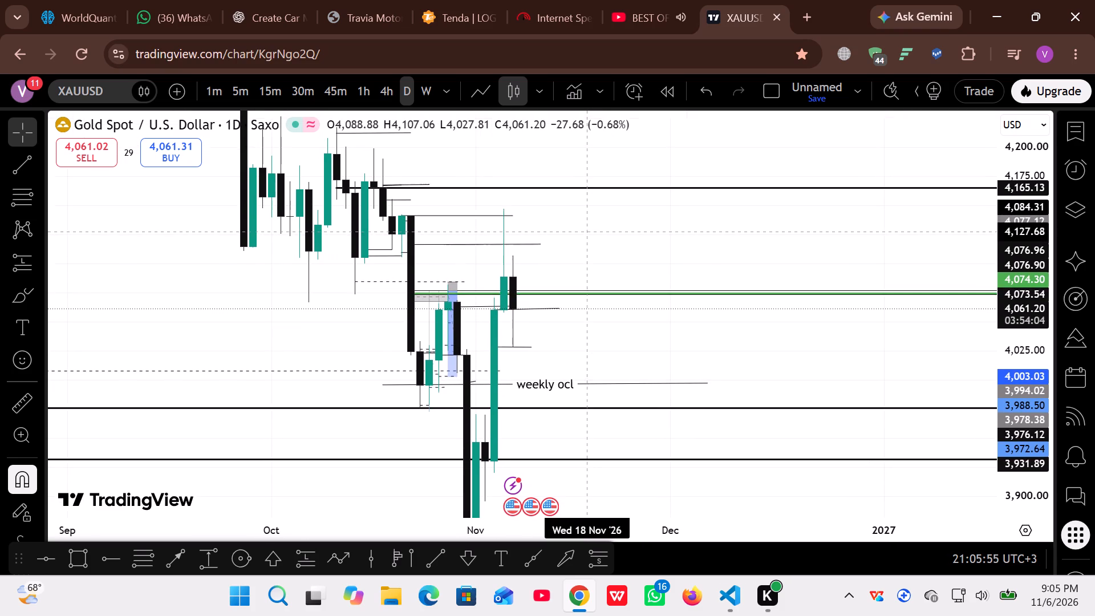
drag(590, 232, 589, 230)
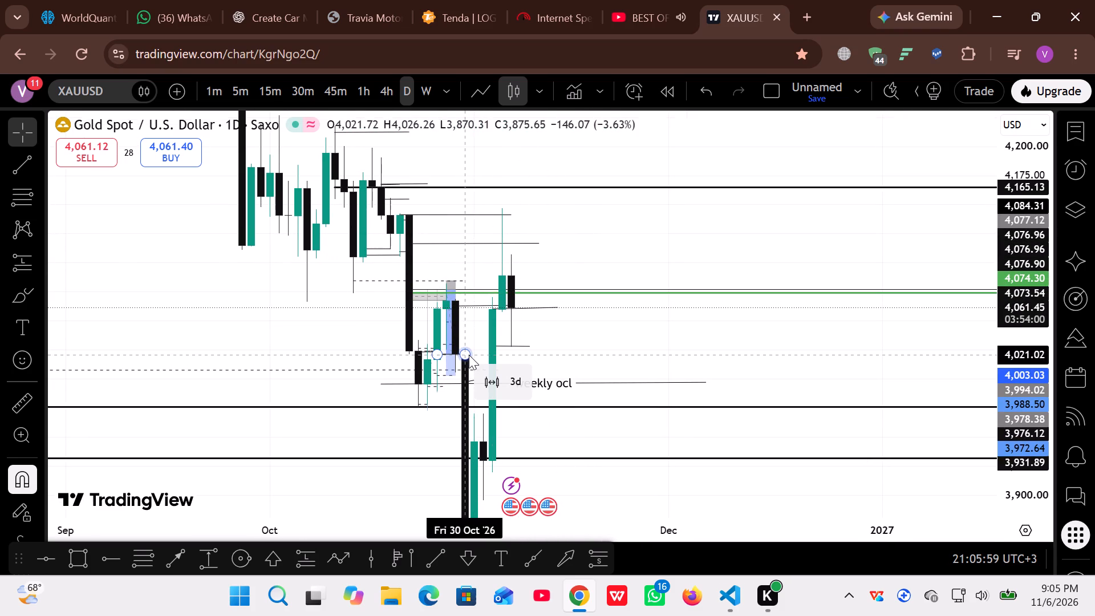
drag(468, 352, 581, 348)
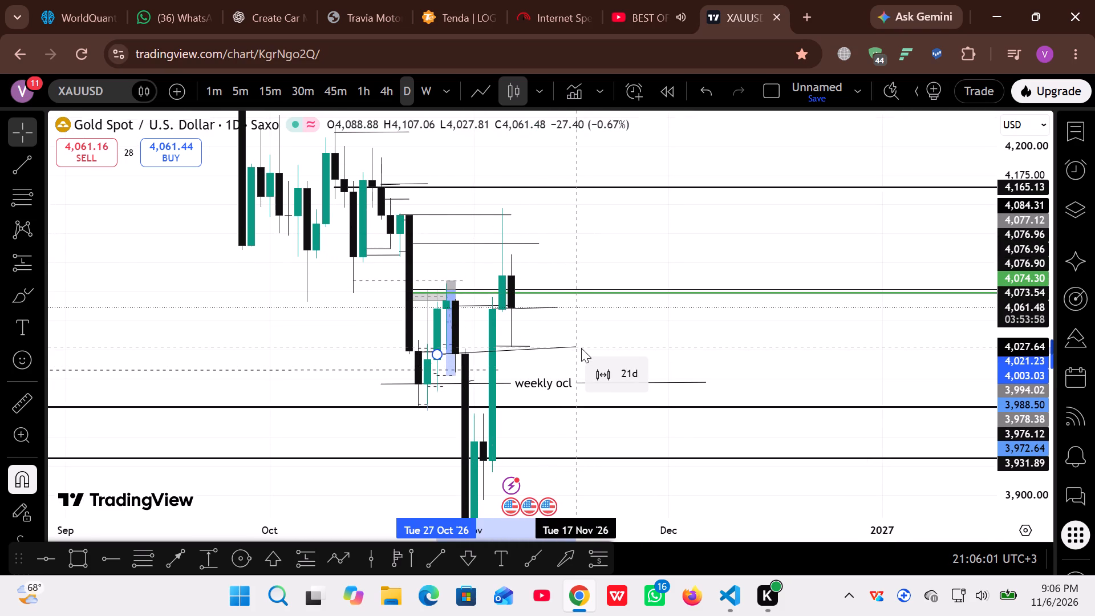
drag(581, 348, 620, 358)
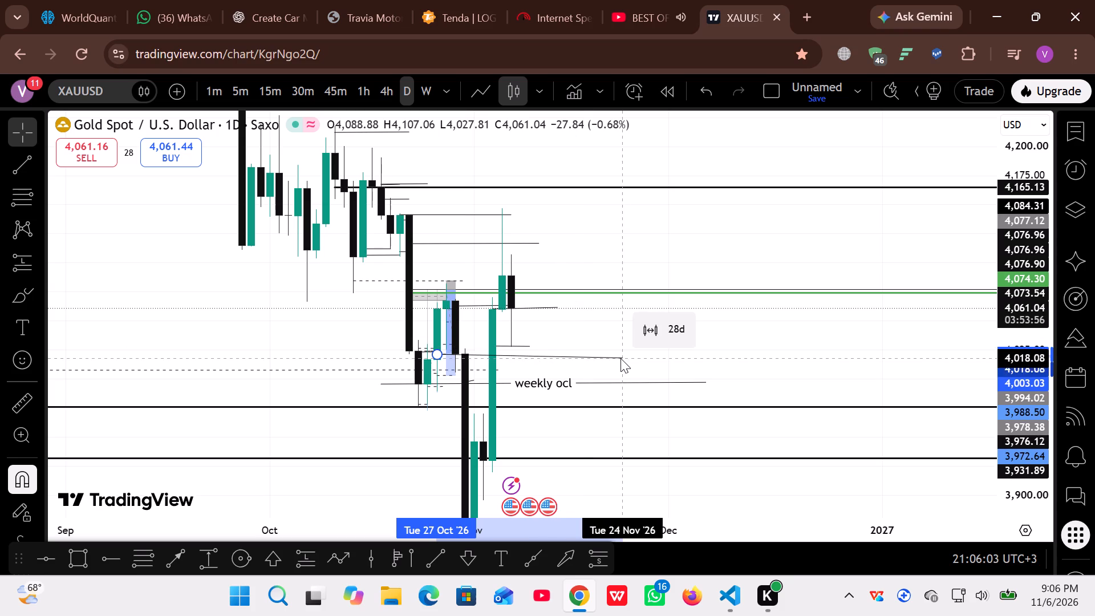
drag(620, 358, 655, 351)
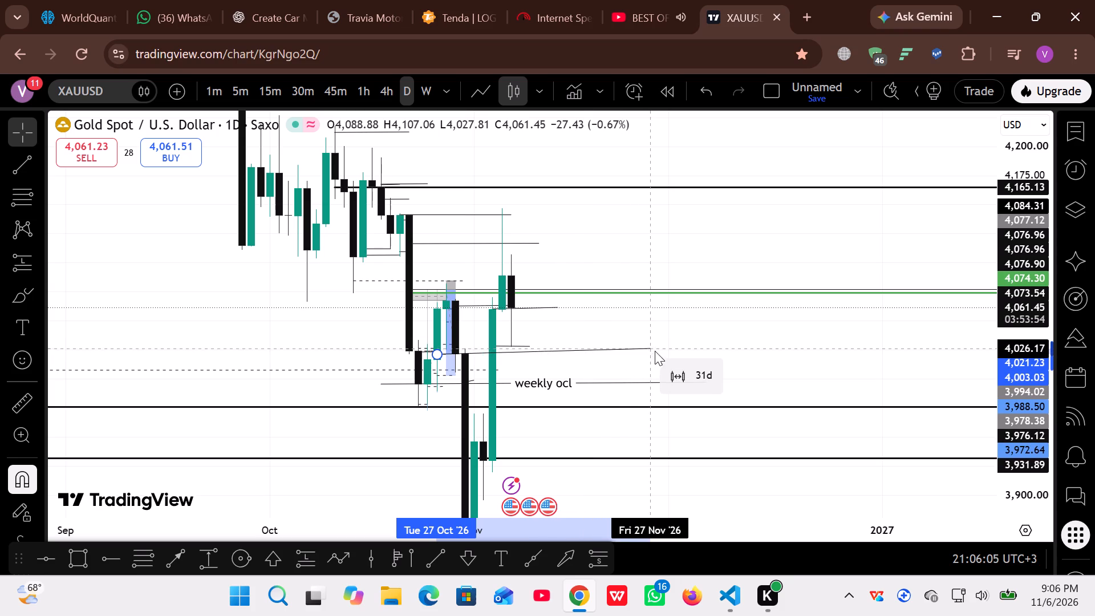
drag(655, 351, 653, 350)
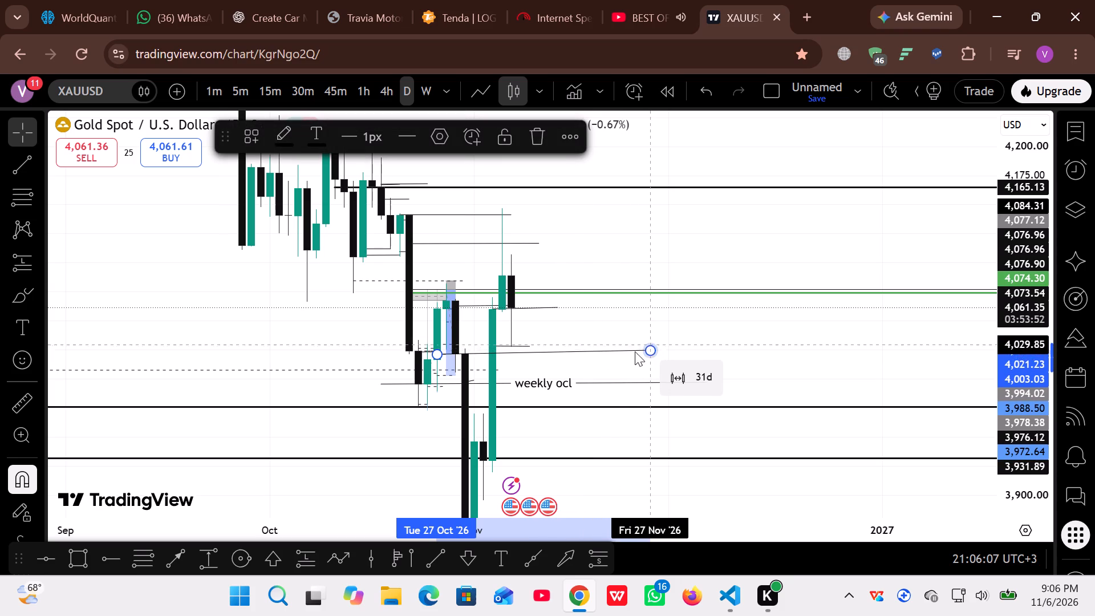
click(652, 351)
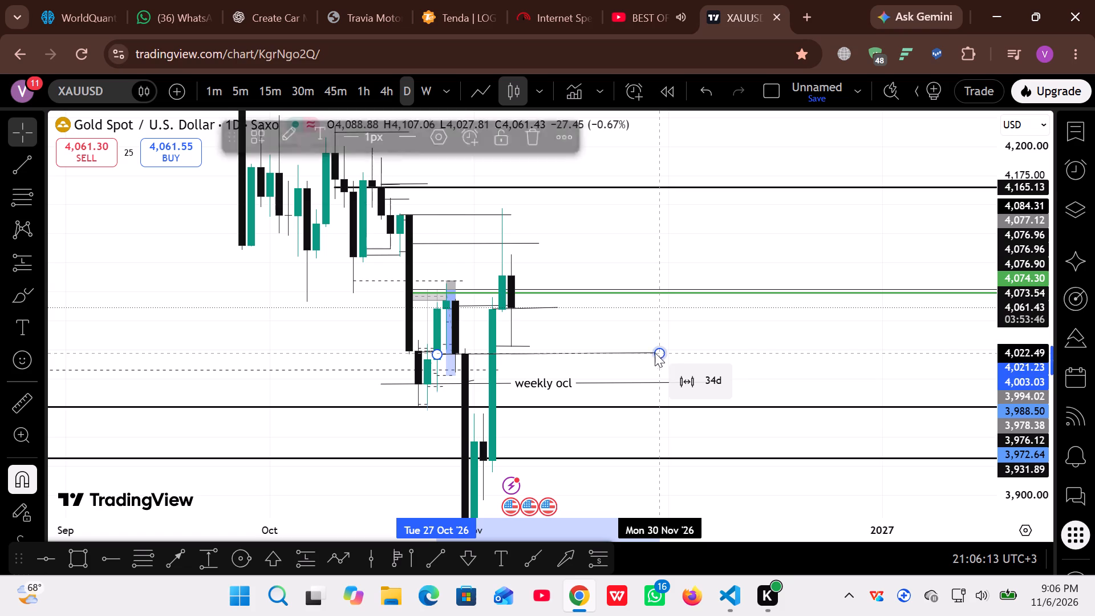
Move the extended trendline's start to the 29 Oct '26 daily candle's close at 4,021.72.
click(433, 354)
drag(433, 354, 457, 357)
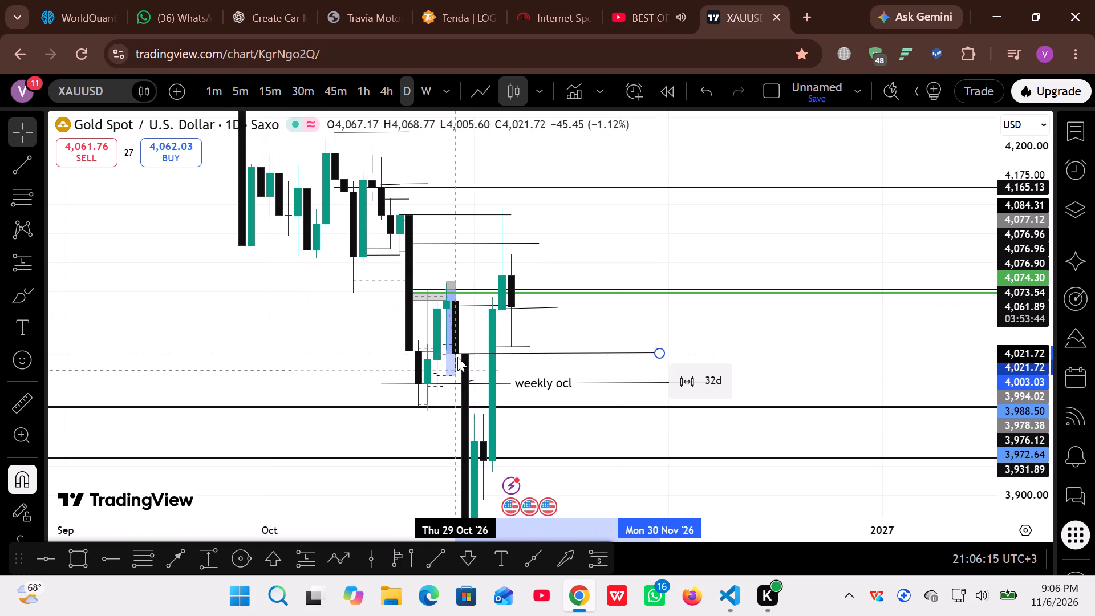
drag(457, 357, 456, 355)
click(480, 334)
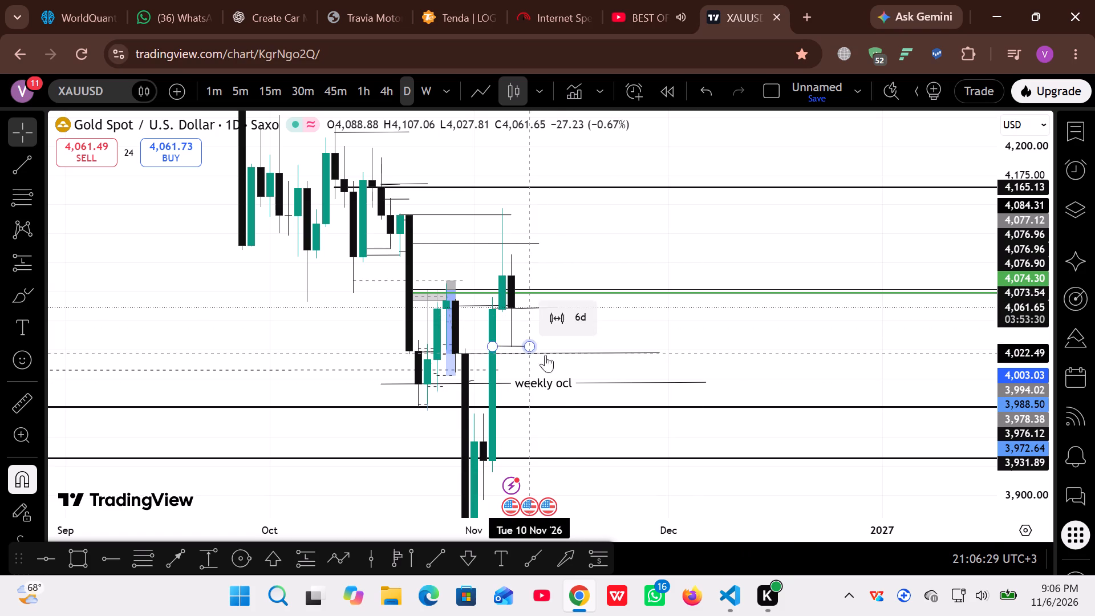
Label the trendline running from the 29 Oct '26 daily close "ocl".
triple_click(602, 353)
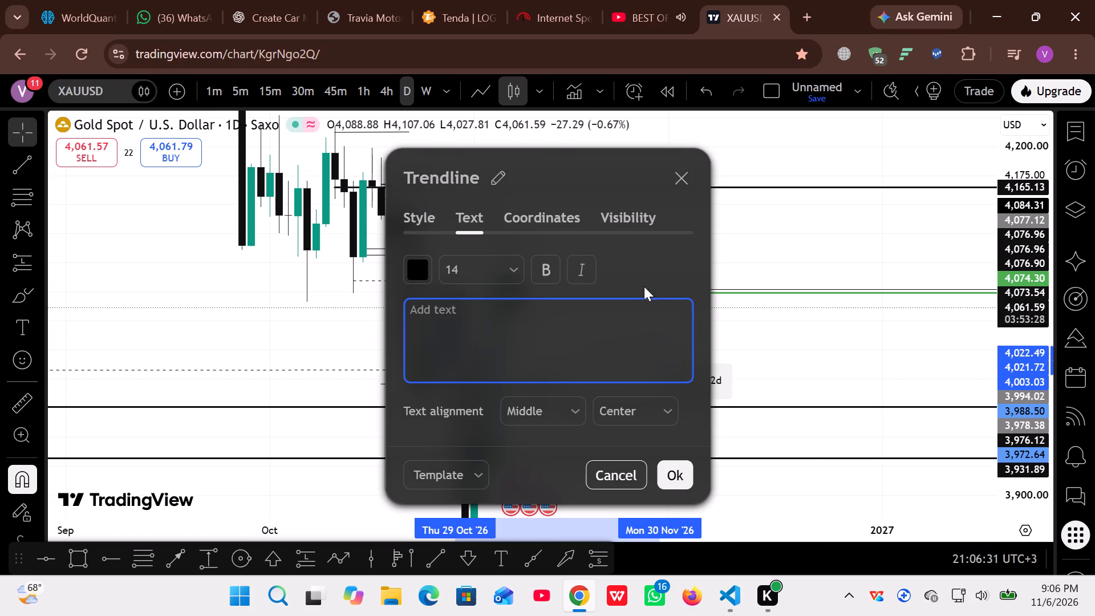
click(682, 183)
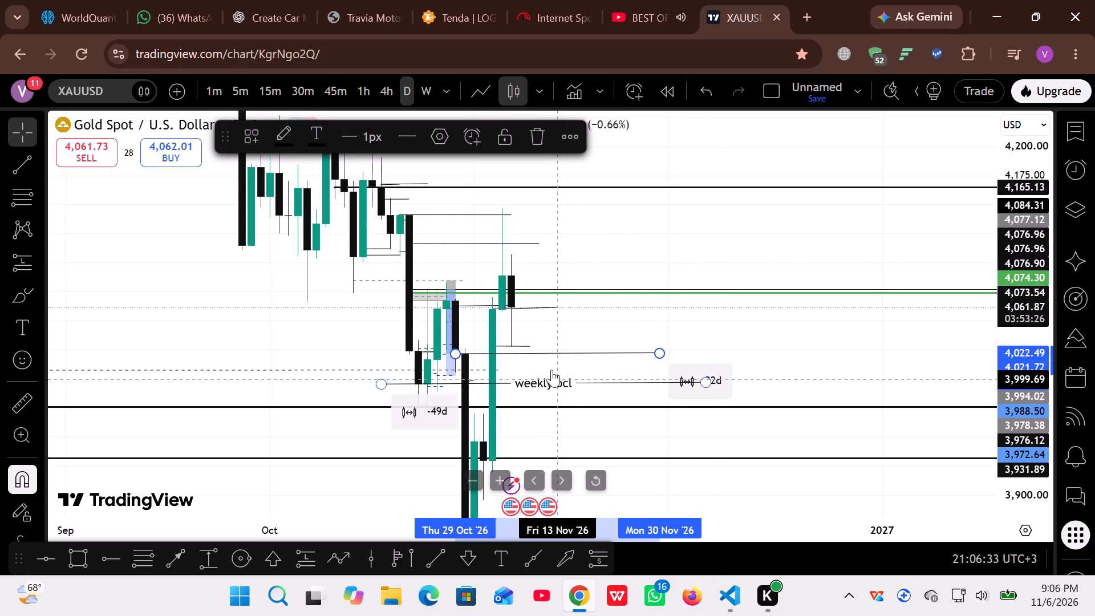
click(546, 355)
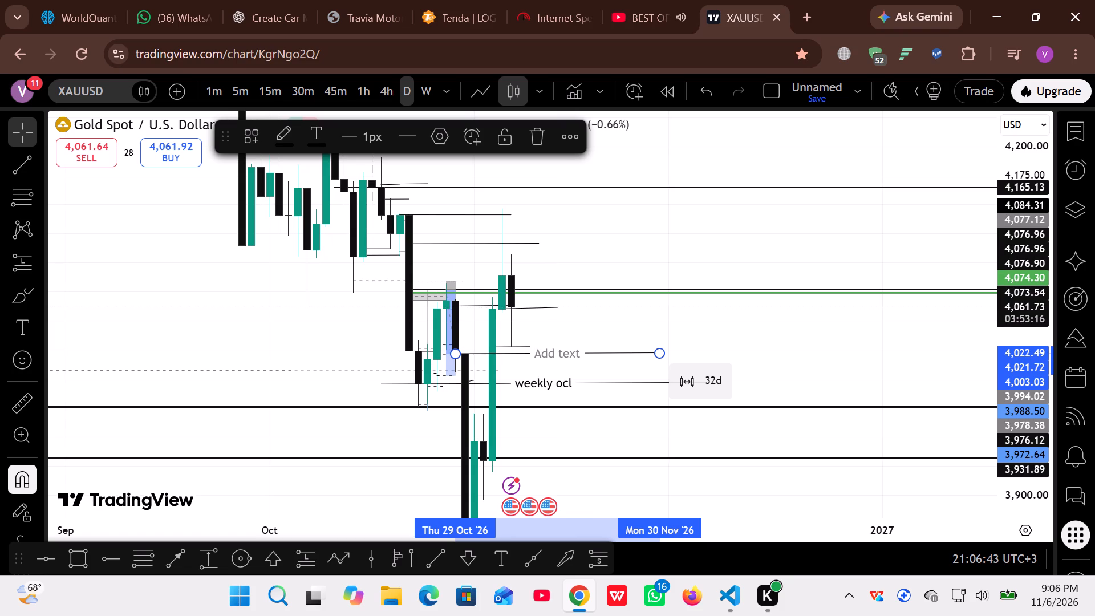
key(o)
text(cl)
click(782, 350)
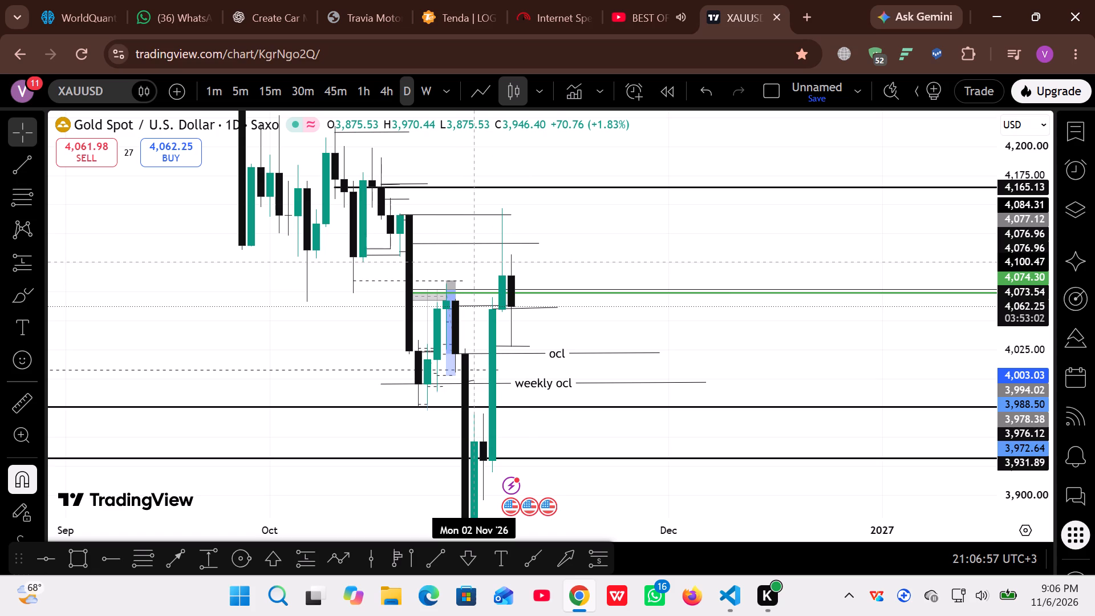
Extend the short trendline just above the "ocl" line from 4 Nov '26 to about 4,028.94 at 19 Nov '26.
drag(662, 329, 792, 385)
click(792, 385)
scroll(1037, 336, down, 7)
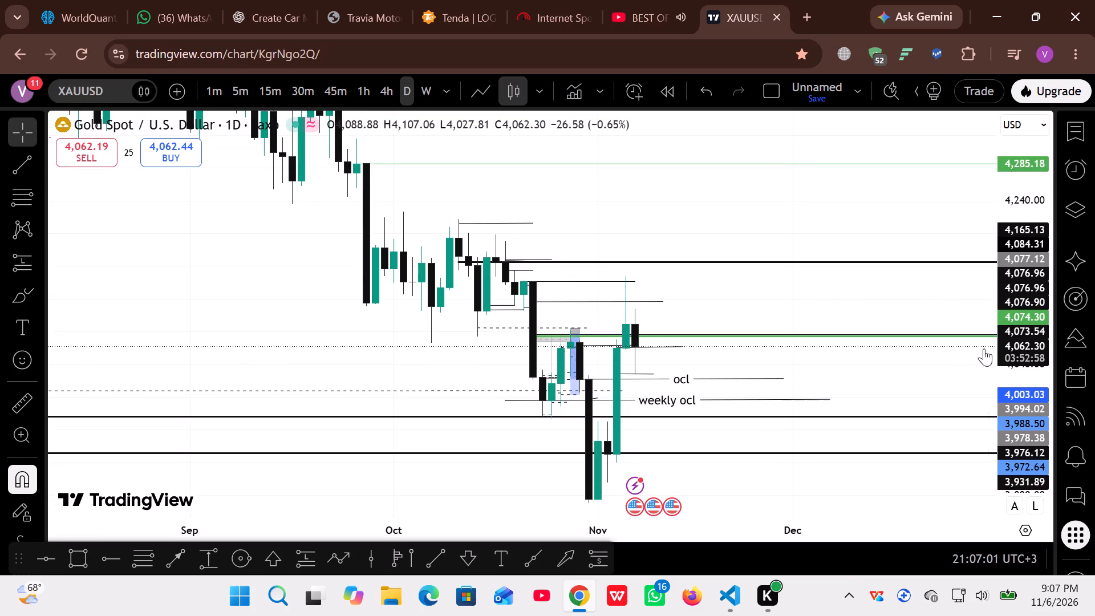
drag(886, 367, 820, 331)
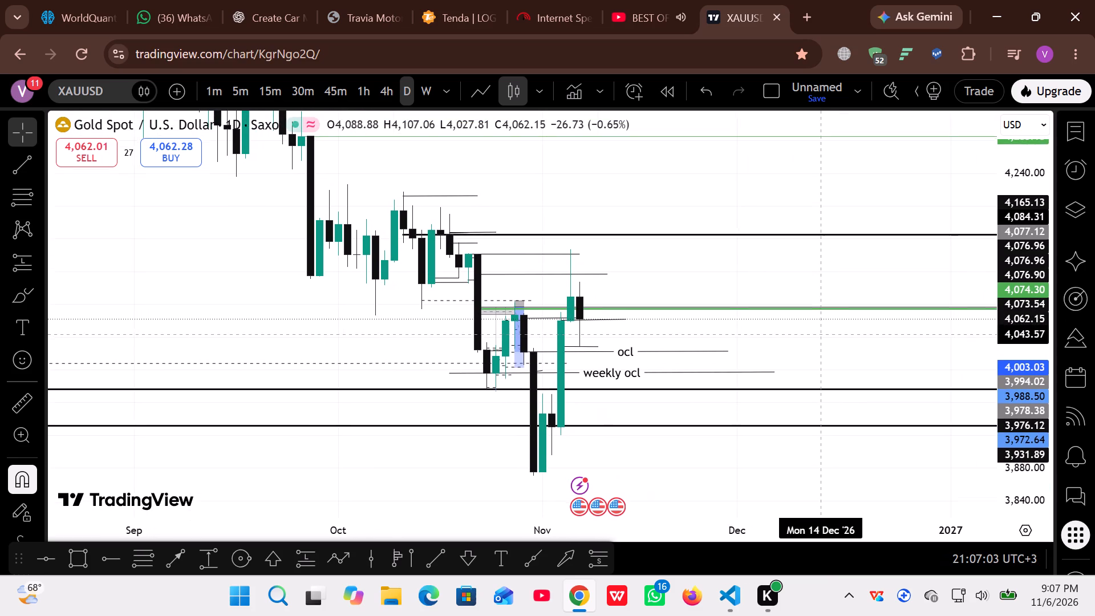
drag(820, 331, 819, 329)
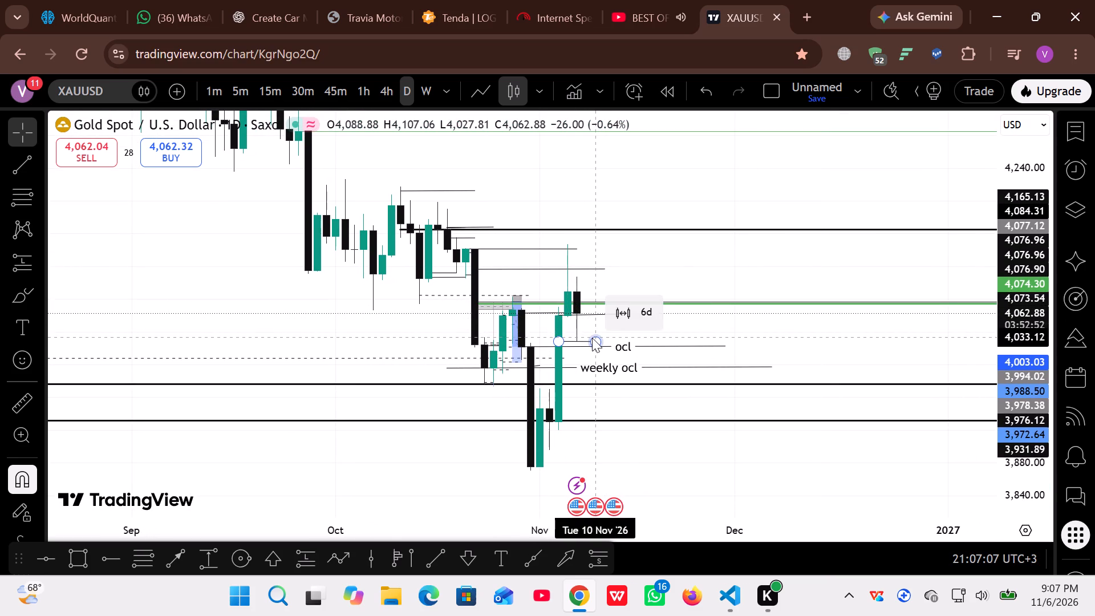
click(786, 331)
drag(785, 331, 771, 318)
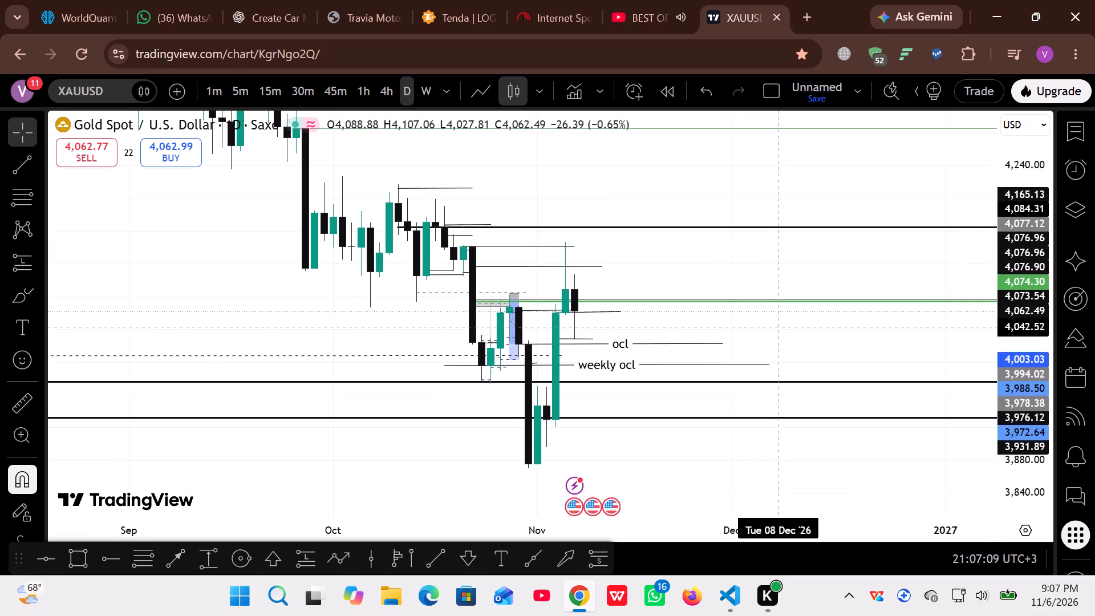
drag(771, 318, 740, 315)
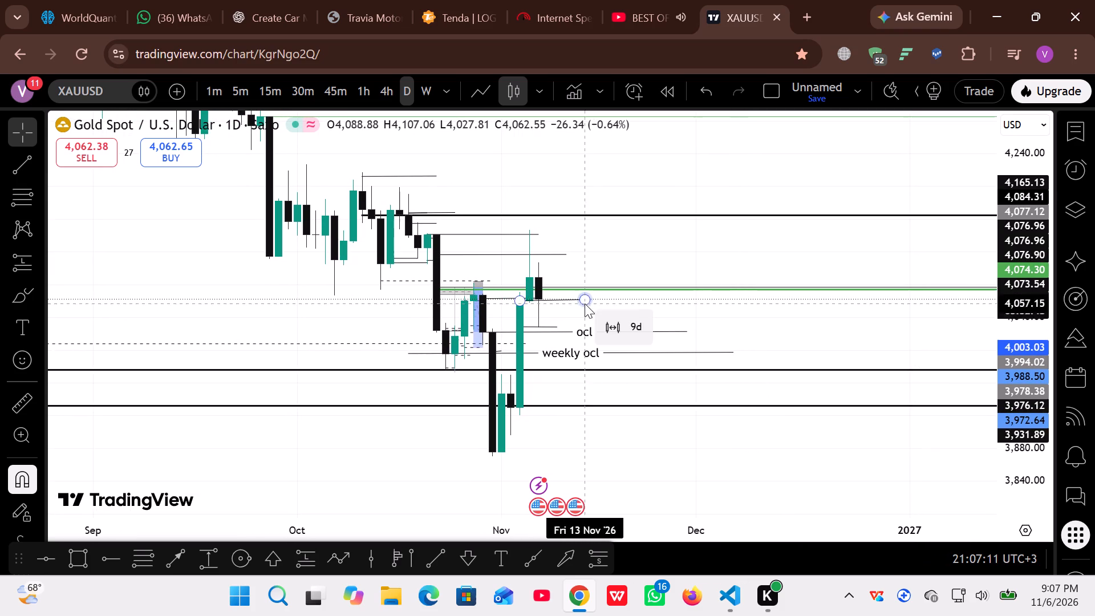
double_click(547, 325)
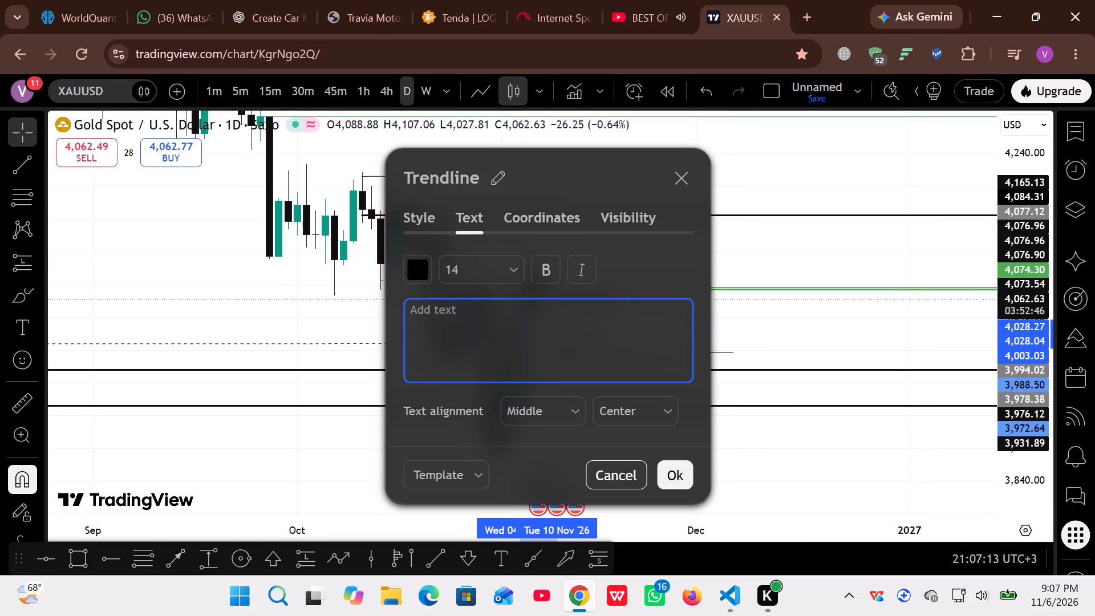
key(Escape)
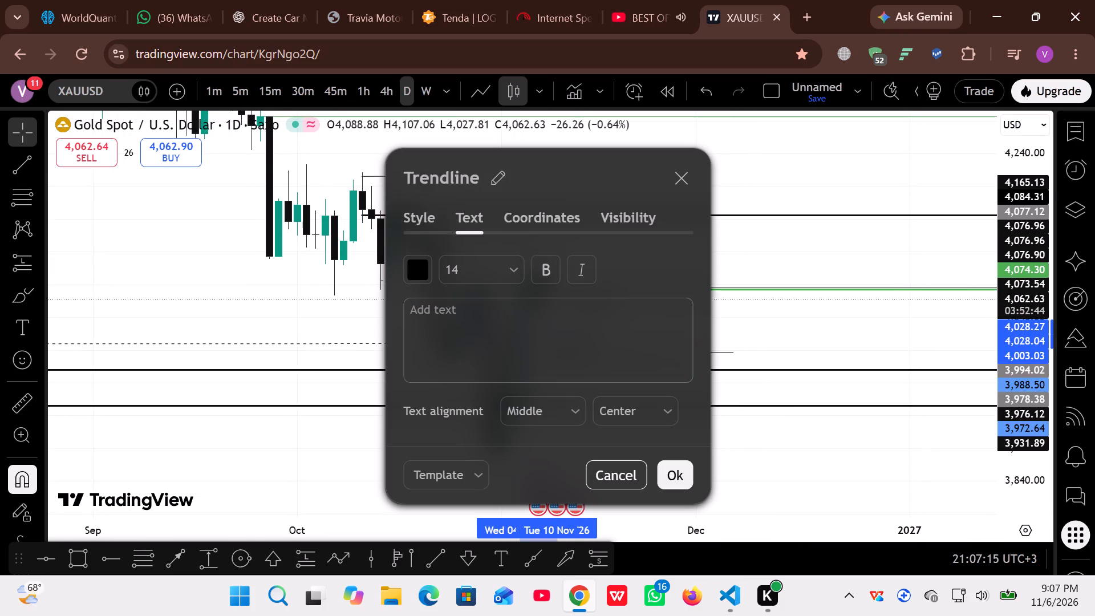
click(621, 483)
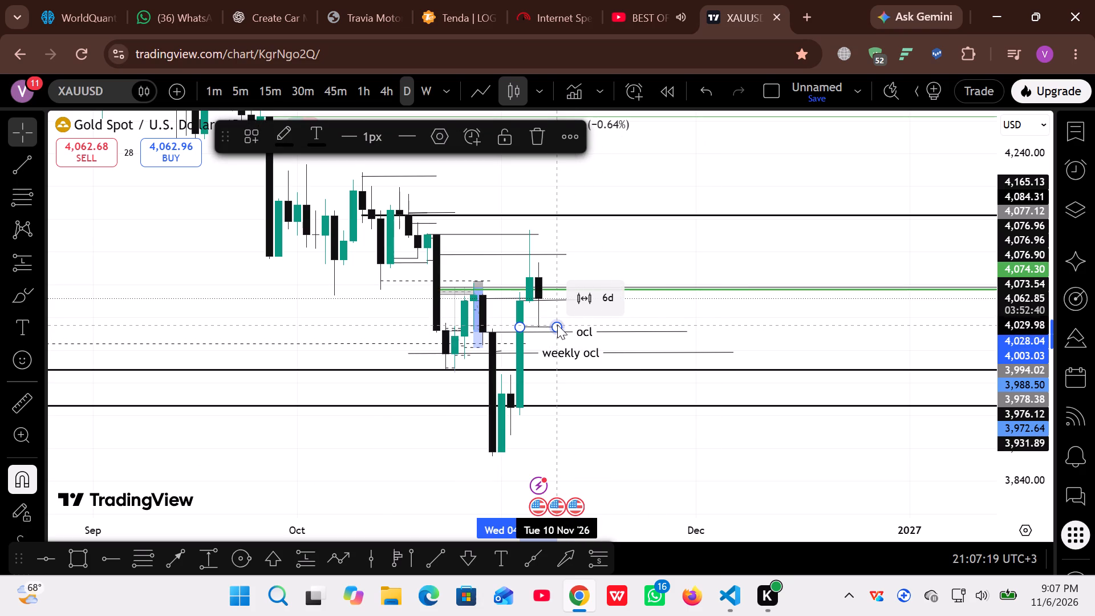
drag(561, 323, 622, 323)
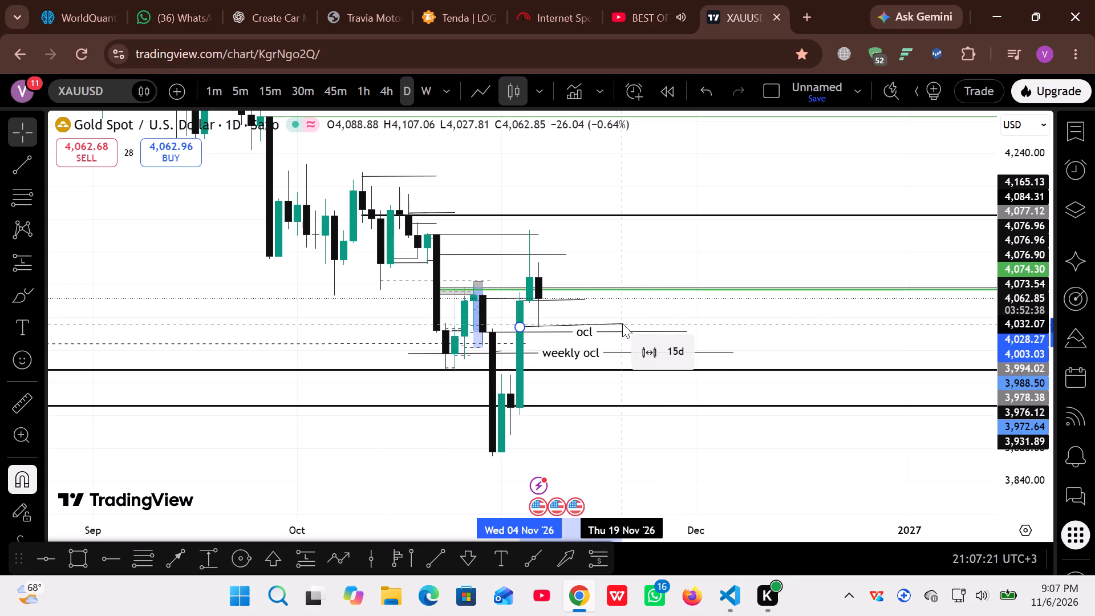
drag(622, 323, 622, 326)
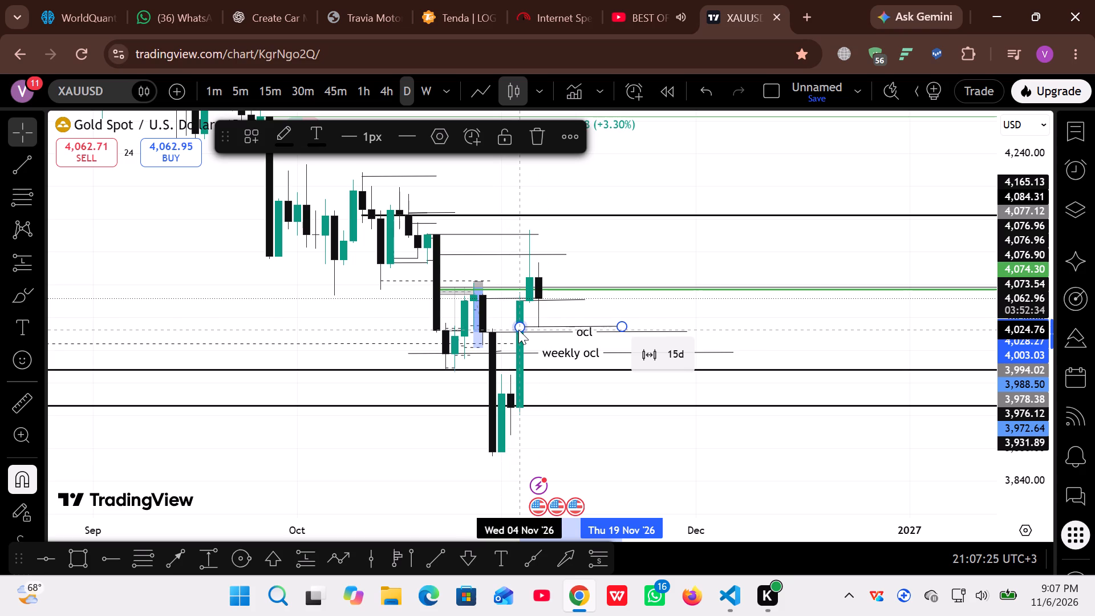
Move the start of the trendline just above "ocl" to the 6 Nov '26 daily candle's low at 4,027.81.
click(518, 328)
drag(518, 328, 537, 328)
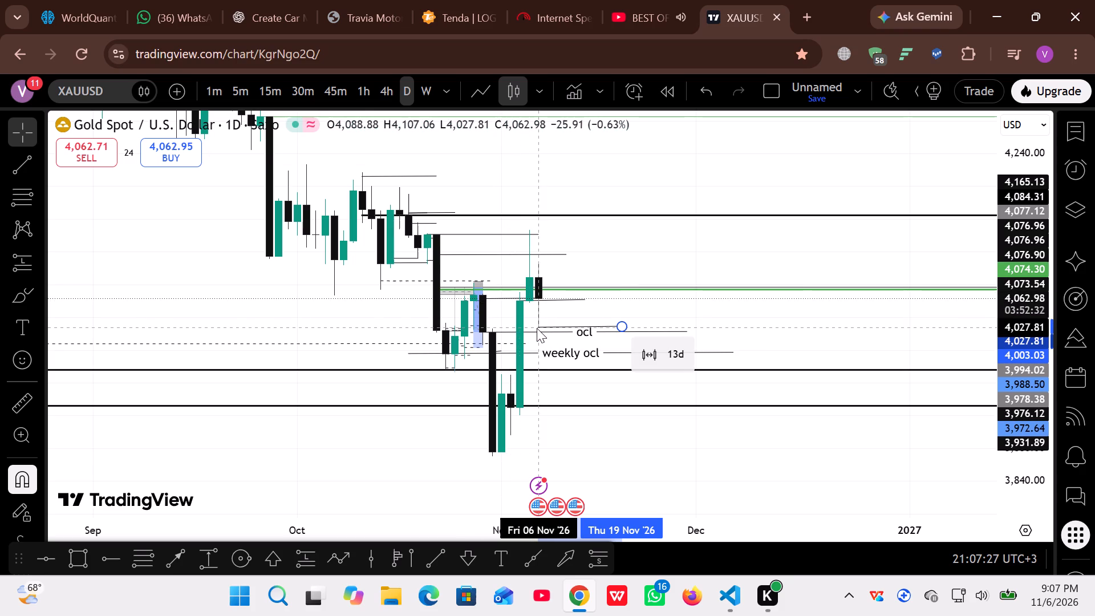
click(656, 303)
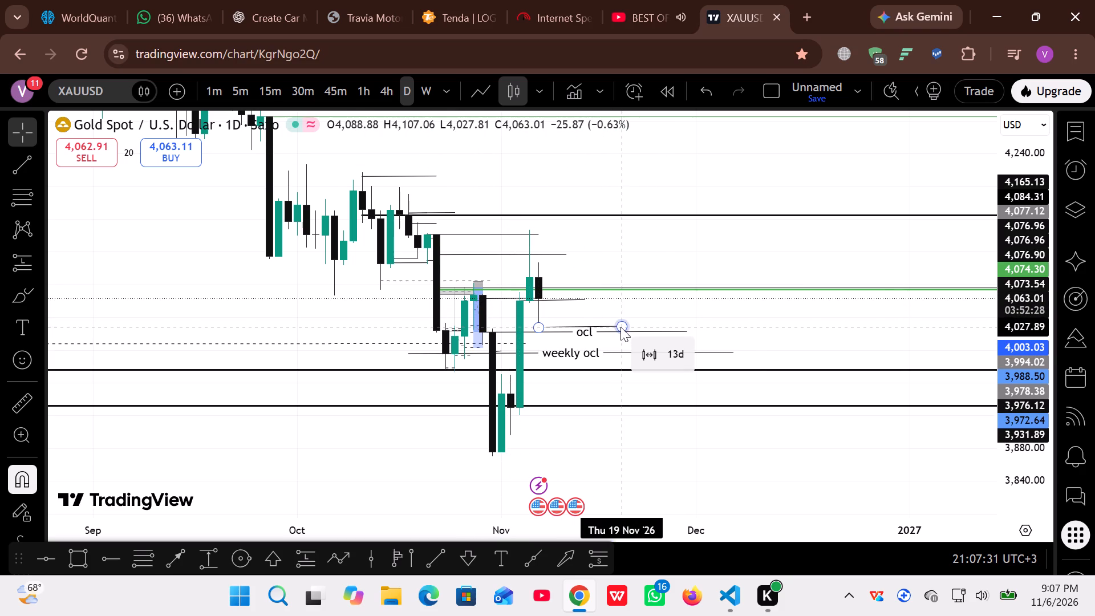
Label the trendline starting at the 6 Nov '26 daily candle's low "idm".
click(596, 326)
click(596, 326)
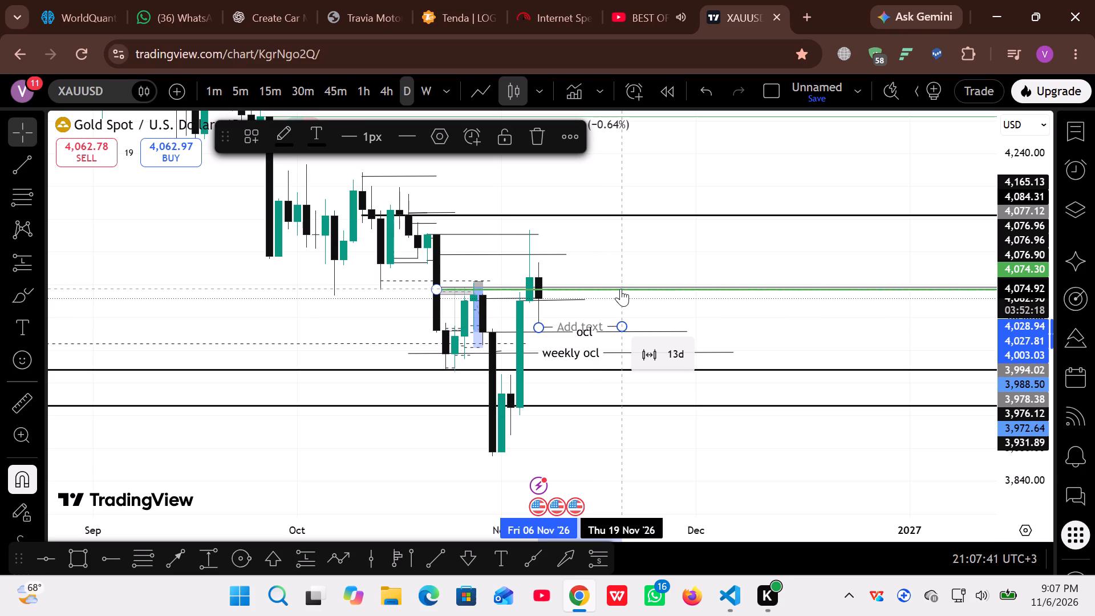
click(586, 323)
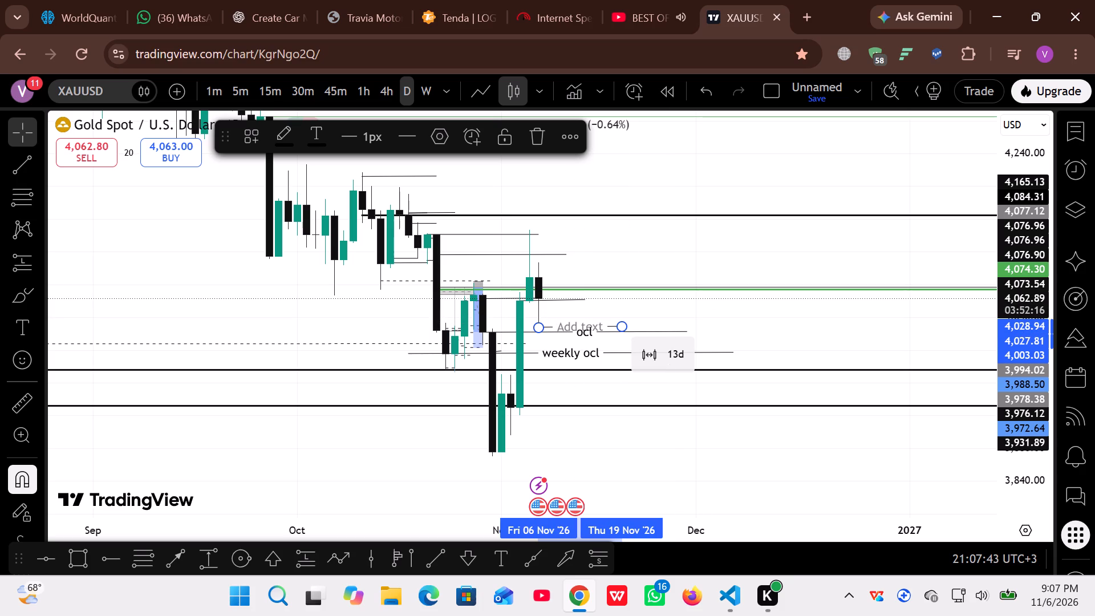
click(586, 323)
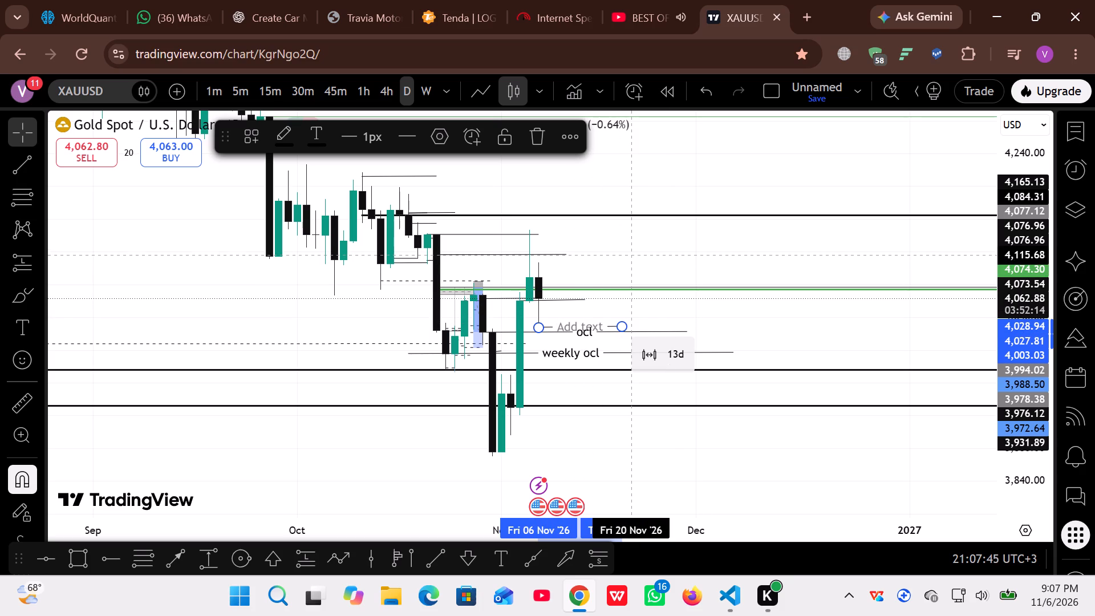
text(idm)
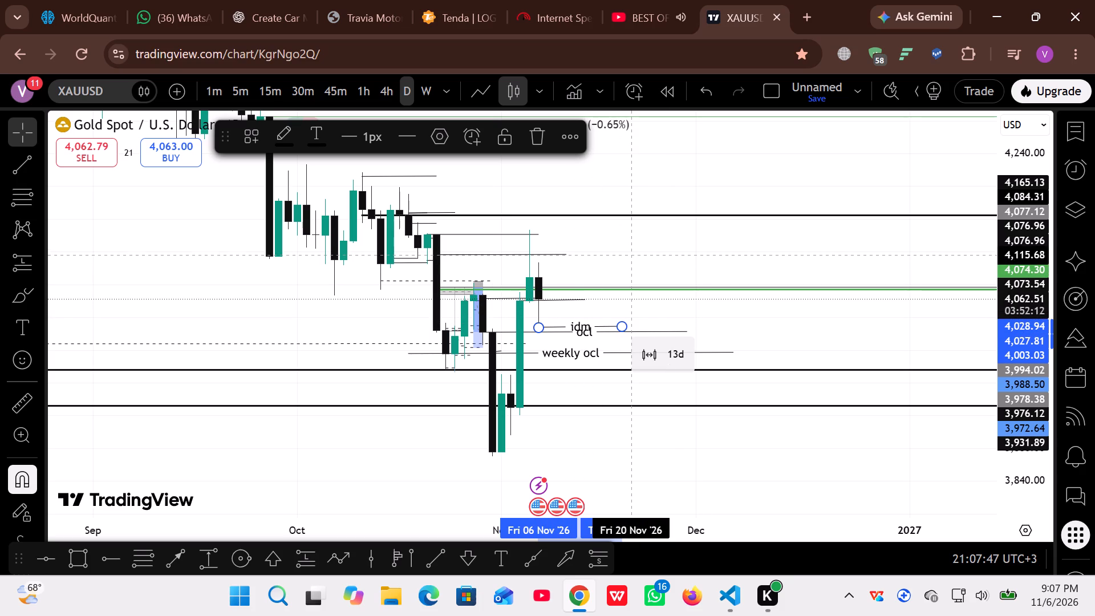
click(617, 266)
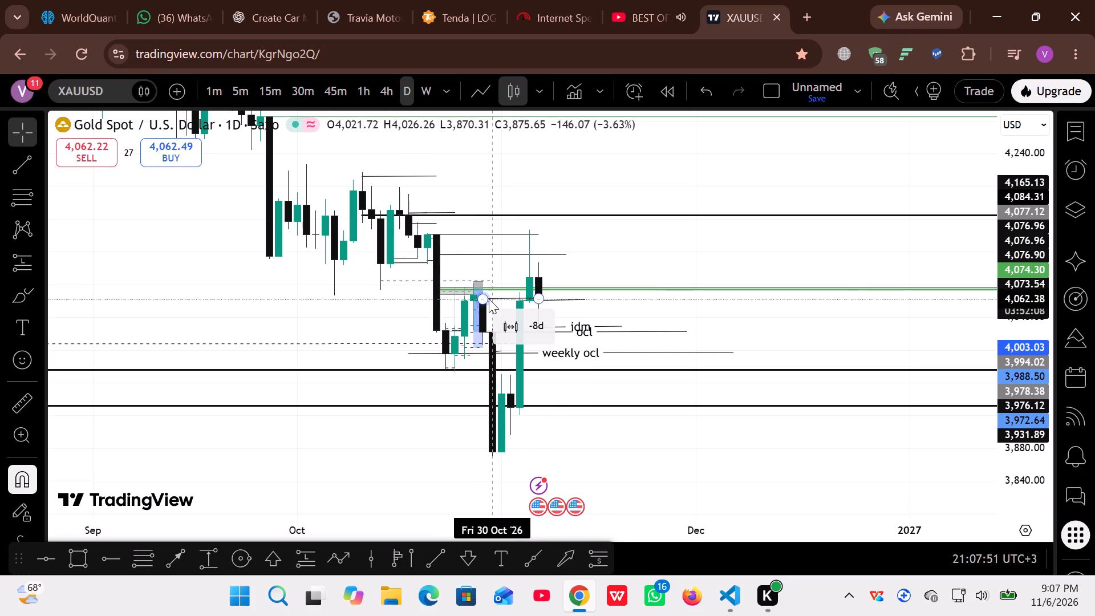
Stretch the short trendline just below the green ray so it runs from 28 Oct '26 at 4,067.17 to 23 Nov '26.
drag(482, 298, 474, 294)
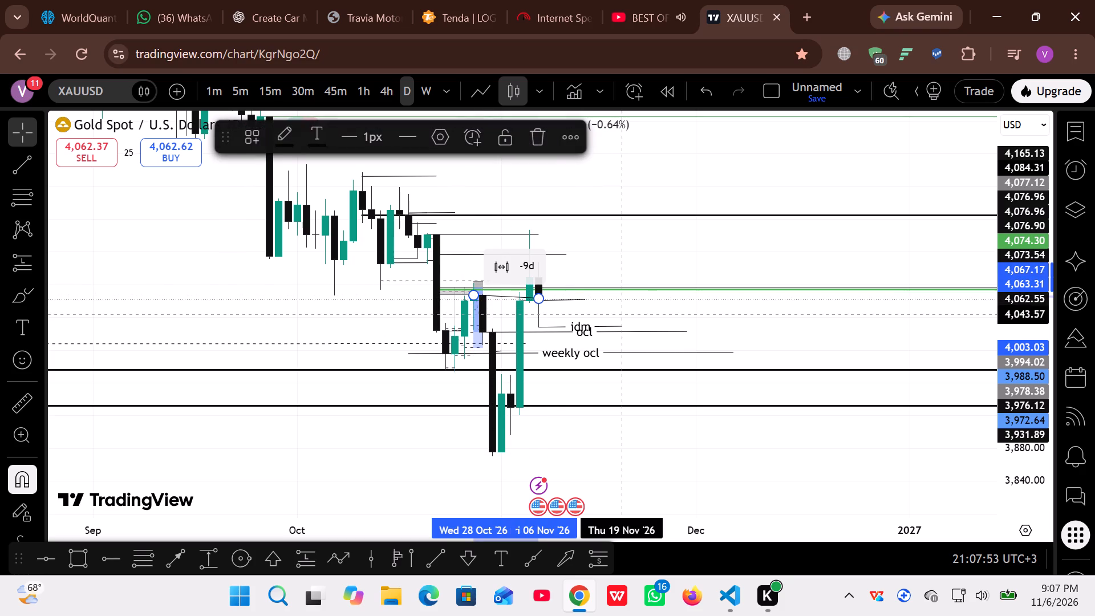
drag(538, 299, 617, 297)
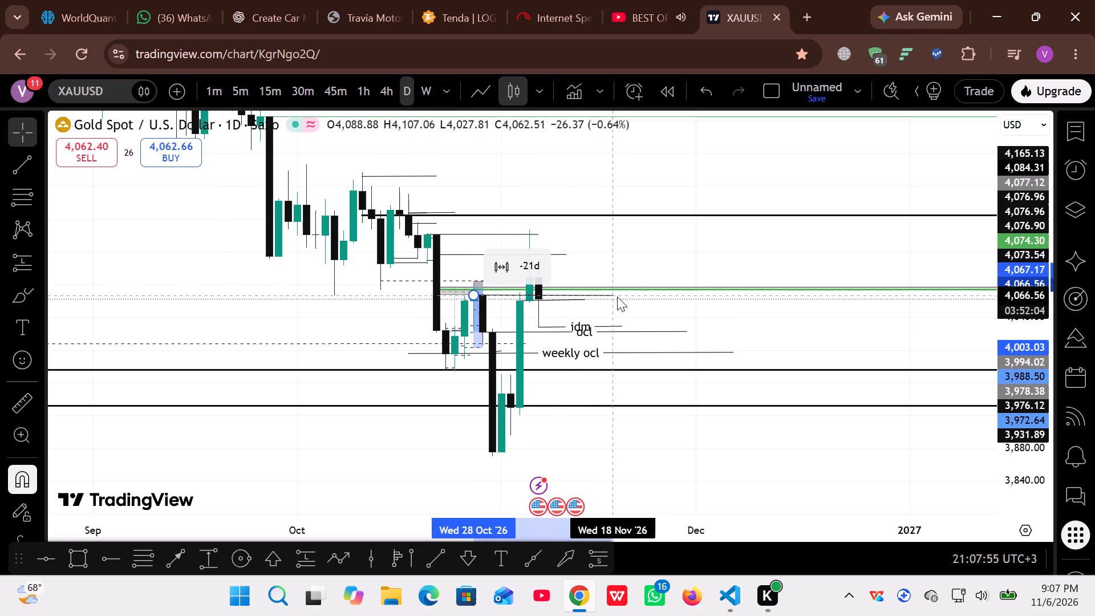
drag(617, 297, 637, 294)
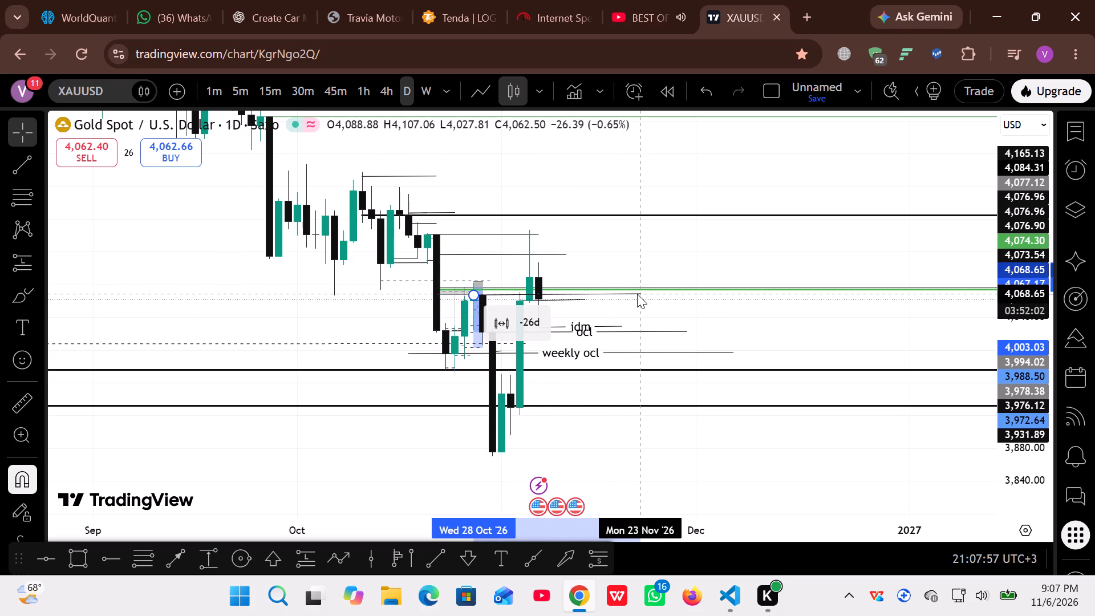
drag(637, 294, 639, 295)
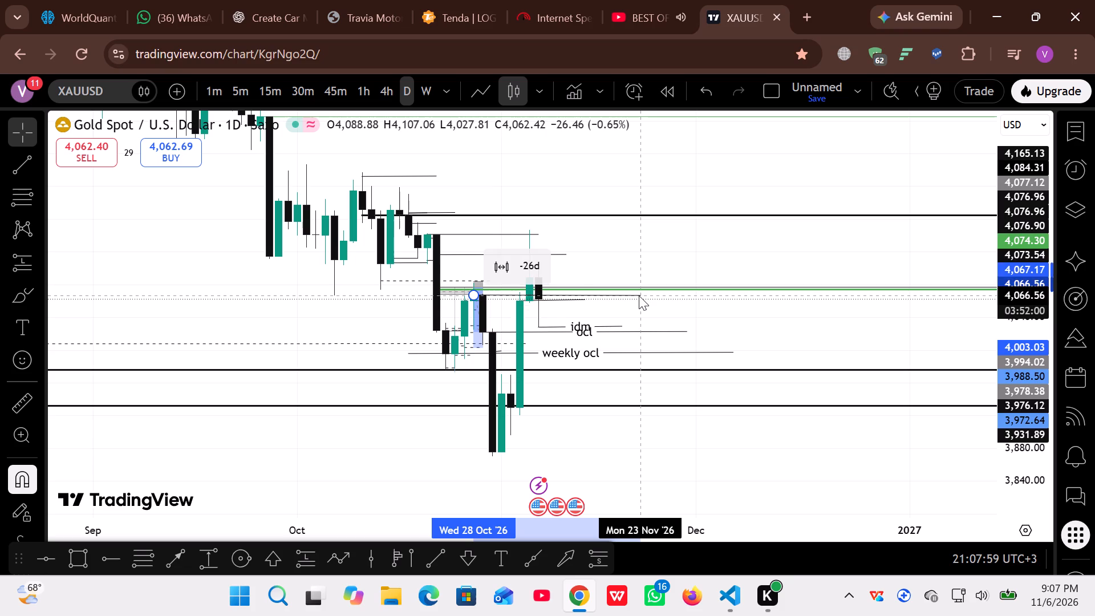
drag(639, 295, 638, 295)
click(632, 269)
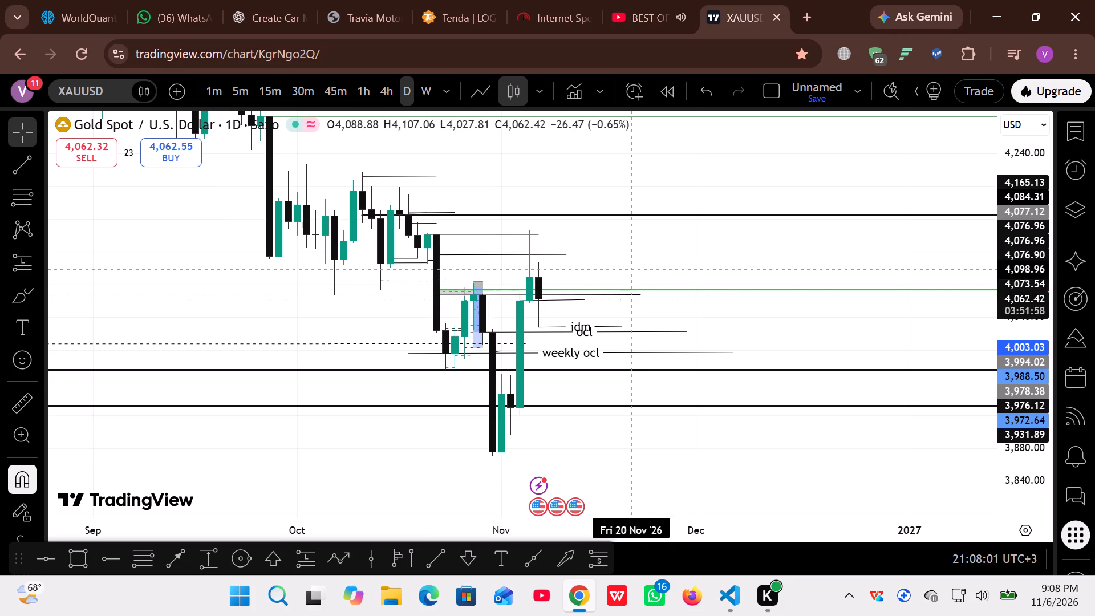
Shift the thick black horizontal ray starting at 12 Oct '26 to 4,160.95.
double_click(682, 217)
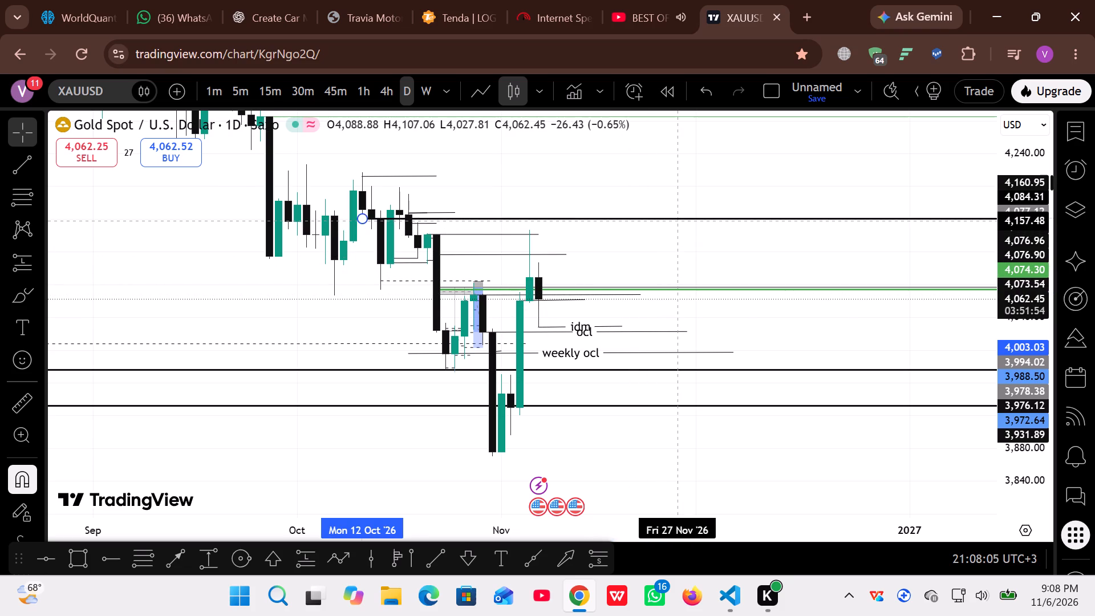
click(656, 187)
Examine the daily price history back to mid-2025 for levels below the recent lows.
drag(657, 188, 625, 195)
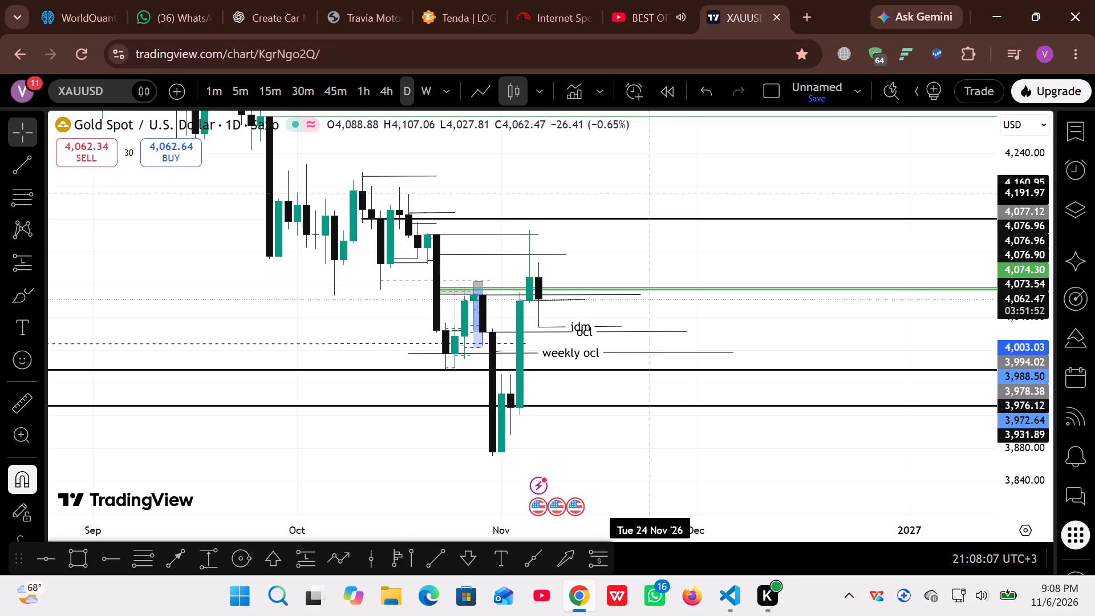
drag(625, 195, 460, 202)
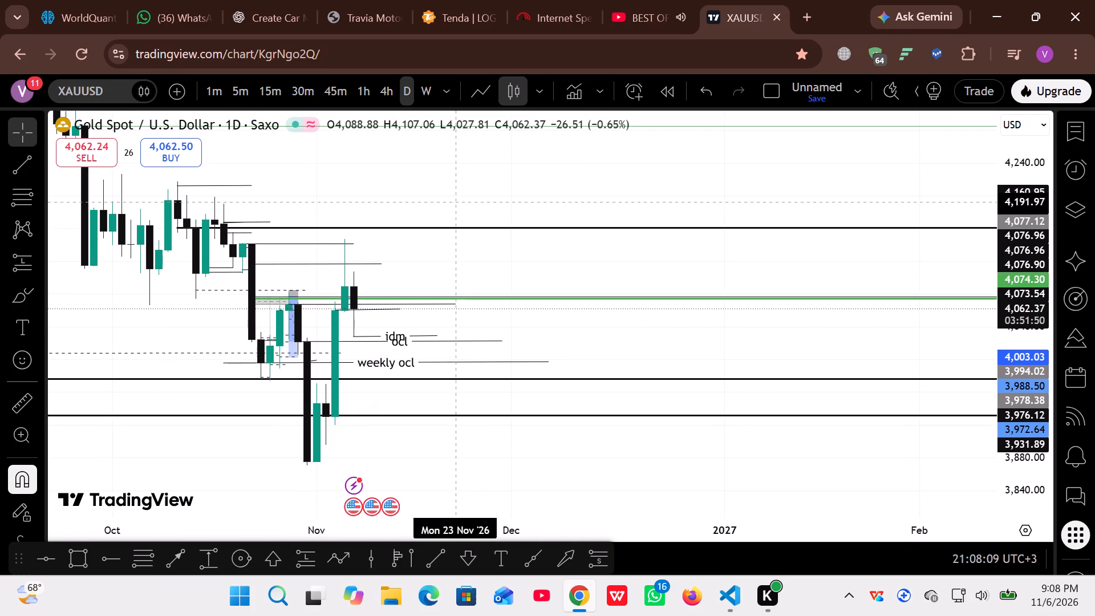
scroll(456, 202, down, 4)
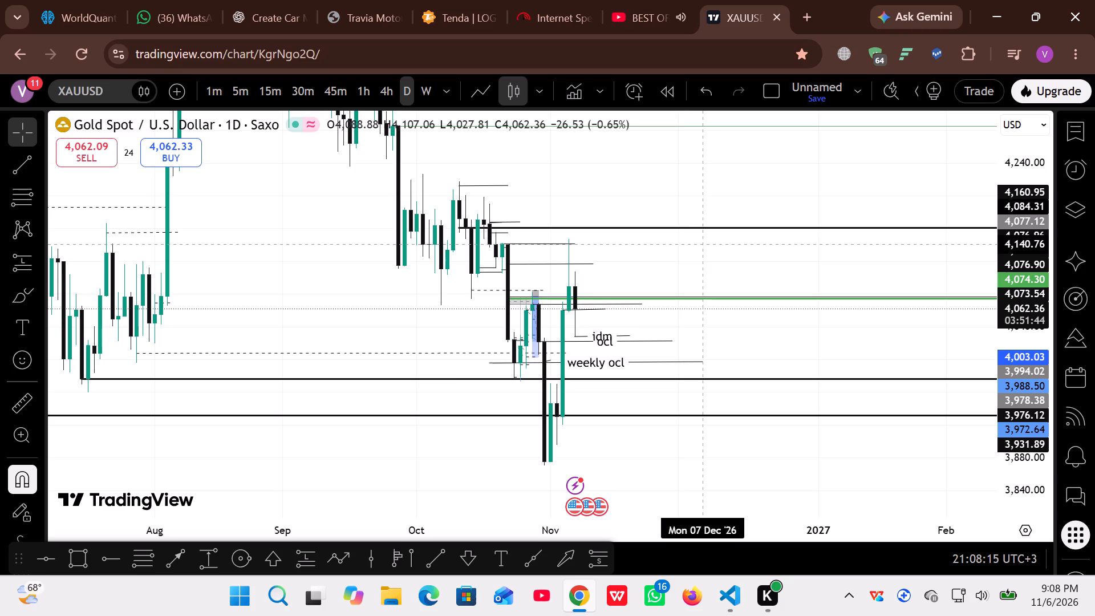
scroll(675, 317, down, 10)
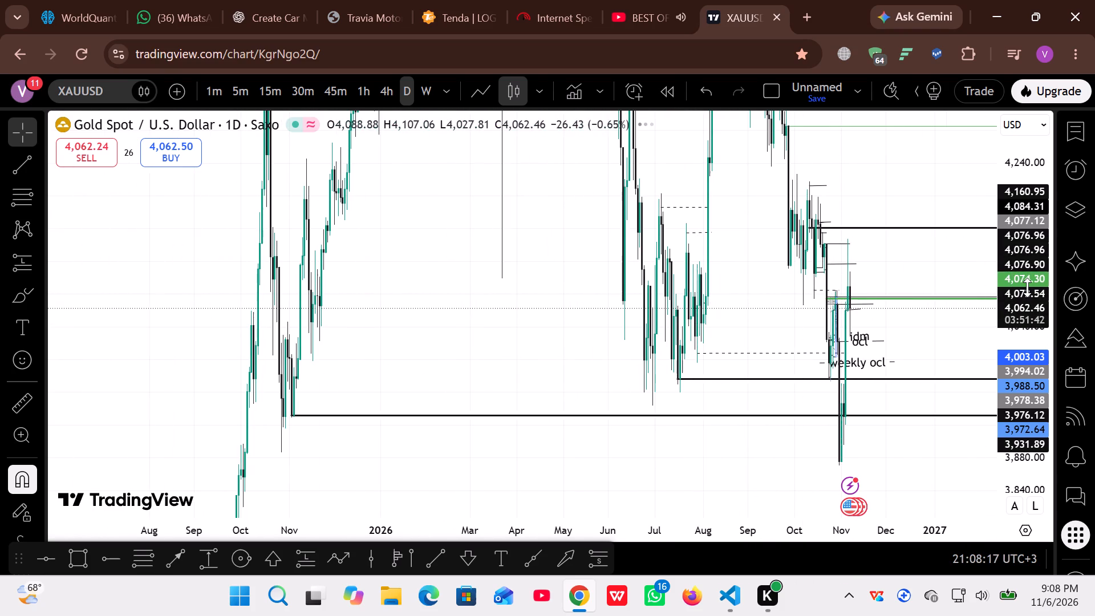
scroll(1027, 287, down, 20)
scroll(593, 359, up, 4)
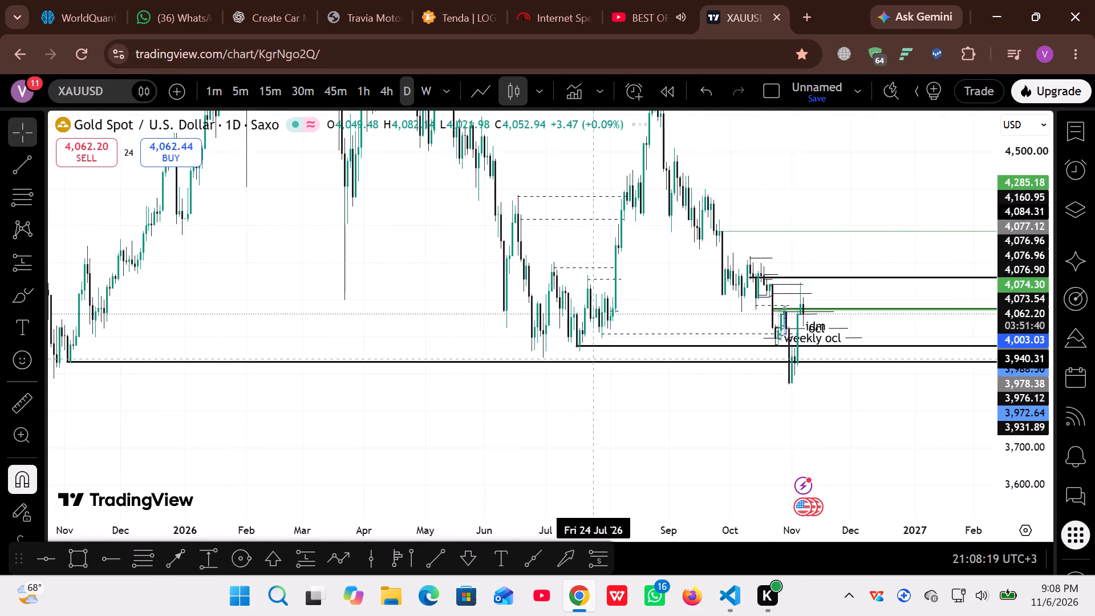
scroll(593, 360, up, 1)
scroll(593, 360, down, 1)
scroll(593, 360, up, 12)
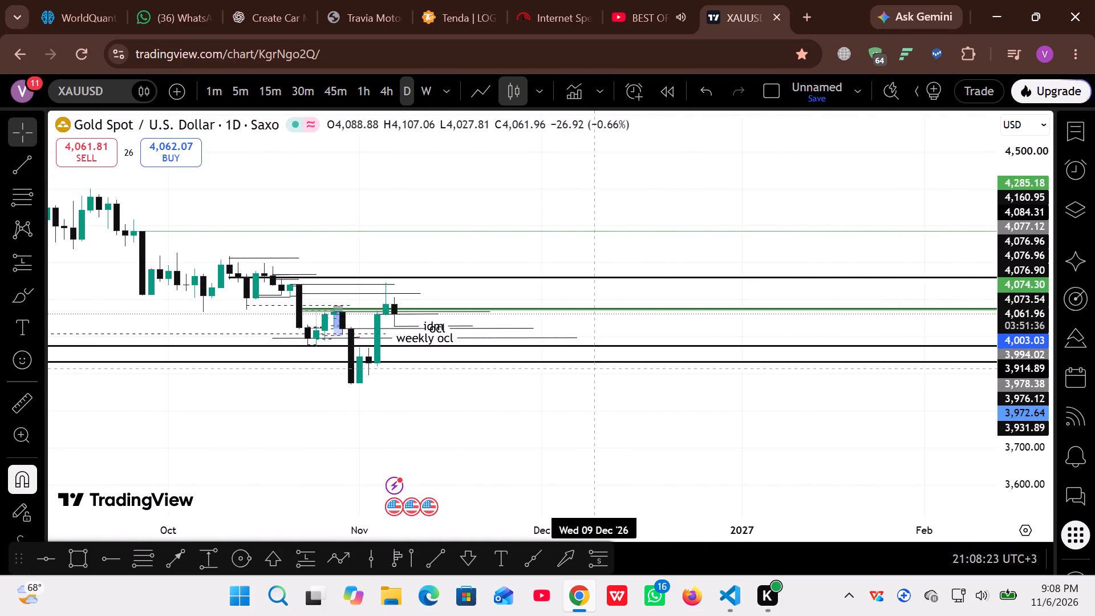
scroll(595, 368, down, 5)
scroll(645, 392, down, 1)
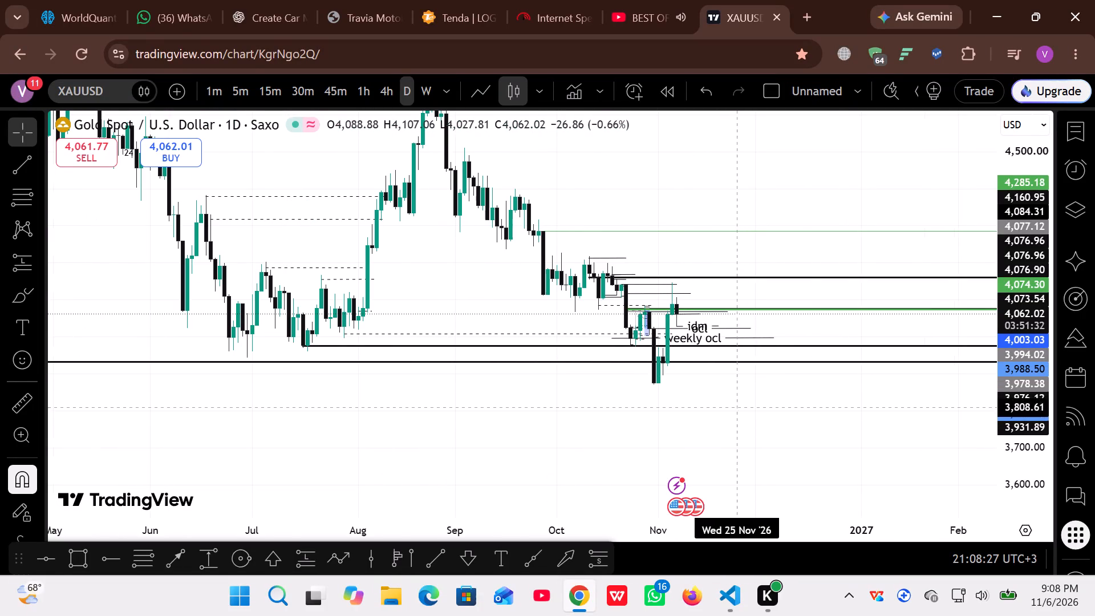
scroll(736, 405, down, 6)
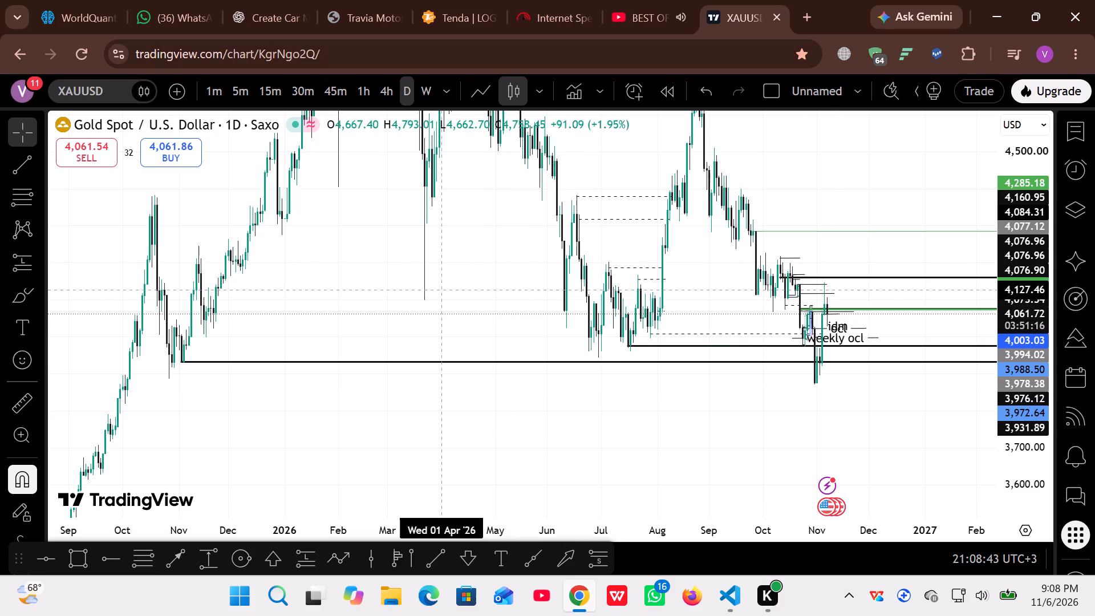
scroll(424, 303, down, 1)
drag(458, 396, 439, 354)
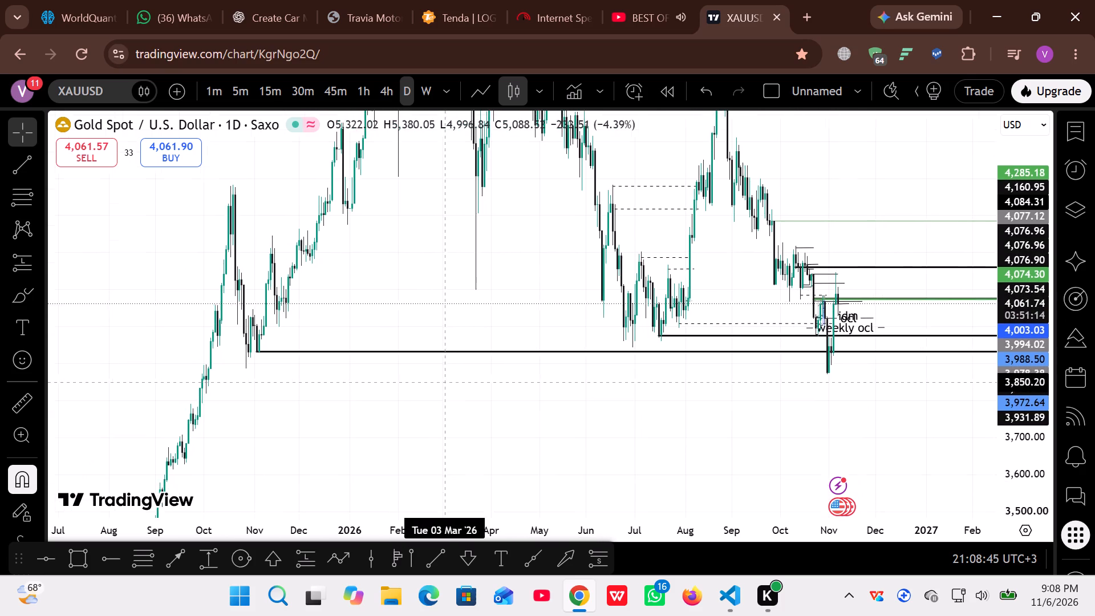
drag(439, 354, 441, 317)
scroll(449, 327, up, 2)
drag(449, 376, 467, 375)
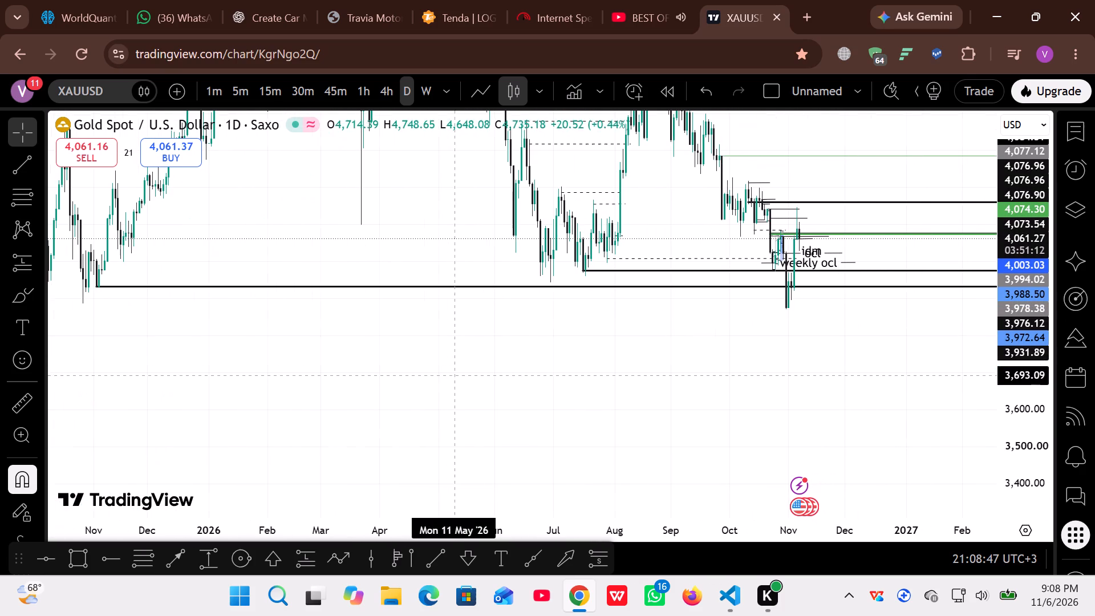
drag(467, 375, 753, 371)
scroll(394, 352, up, 5)
drag(276, 383, 908, 358)
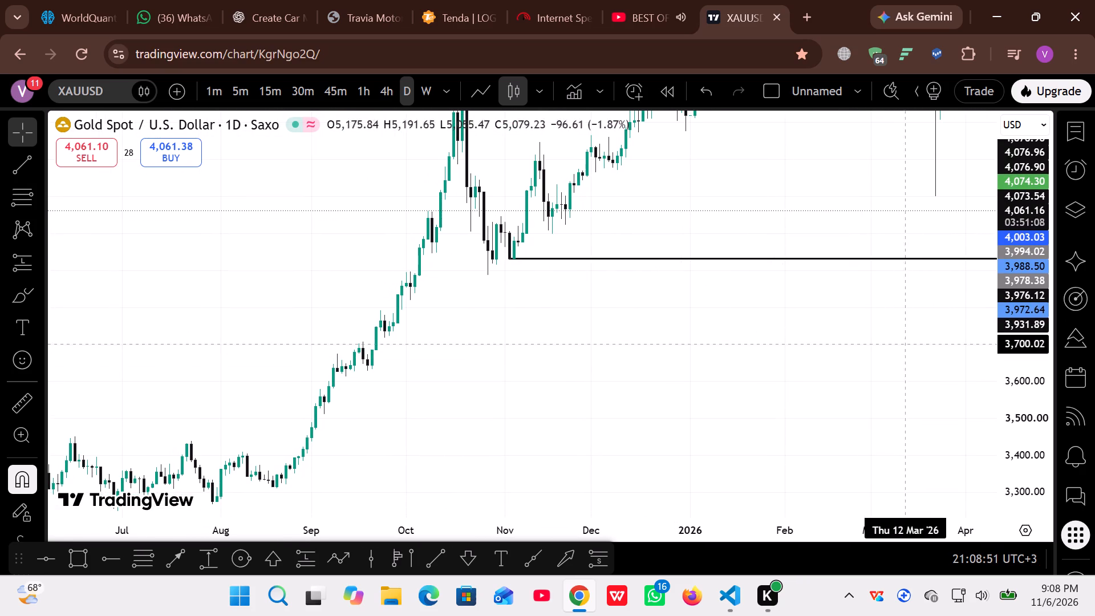
Place a green horizontal ray from the late September 2025 daily candles and align it to 3,760.09.
click(431, 552)
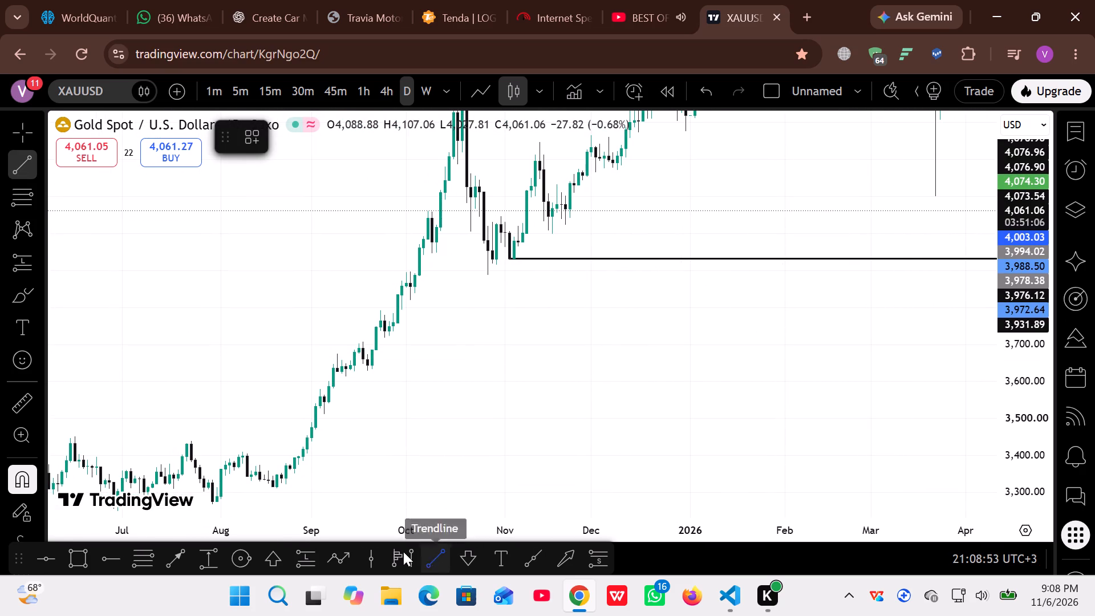
click(99, 561)
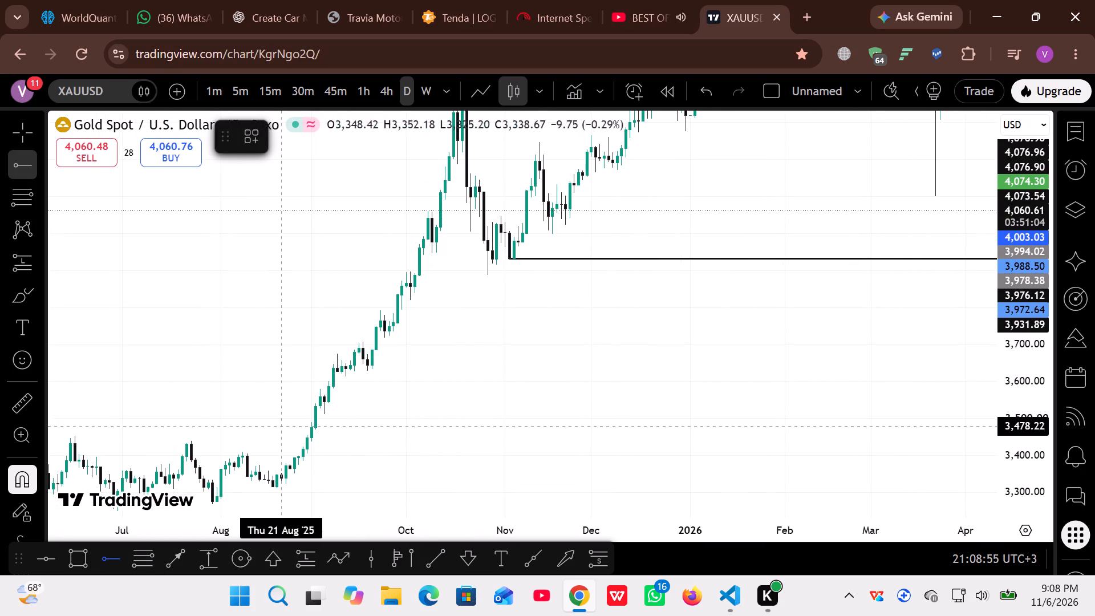
click(381, 321)
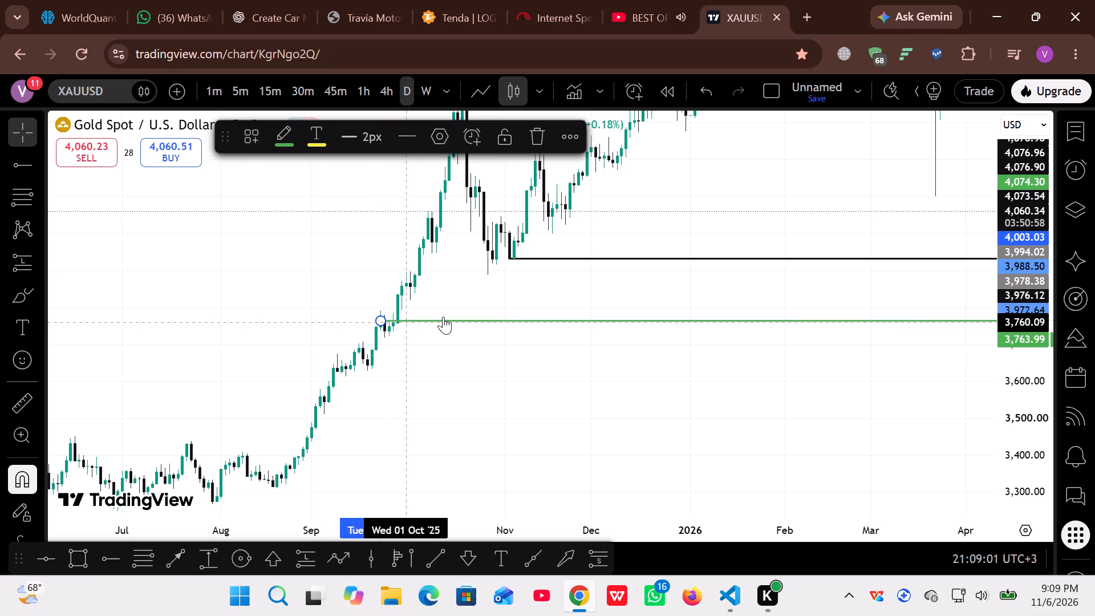
click(452, 363)
drag(447, 366, 429, 361)
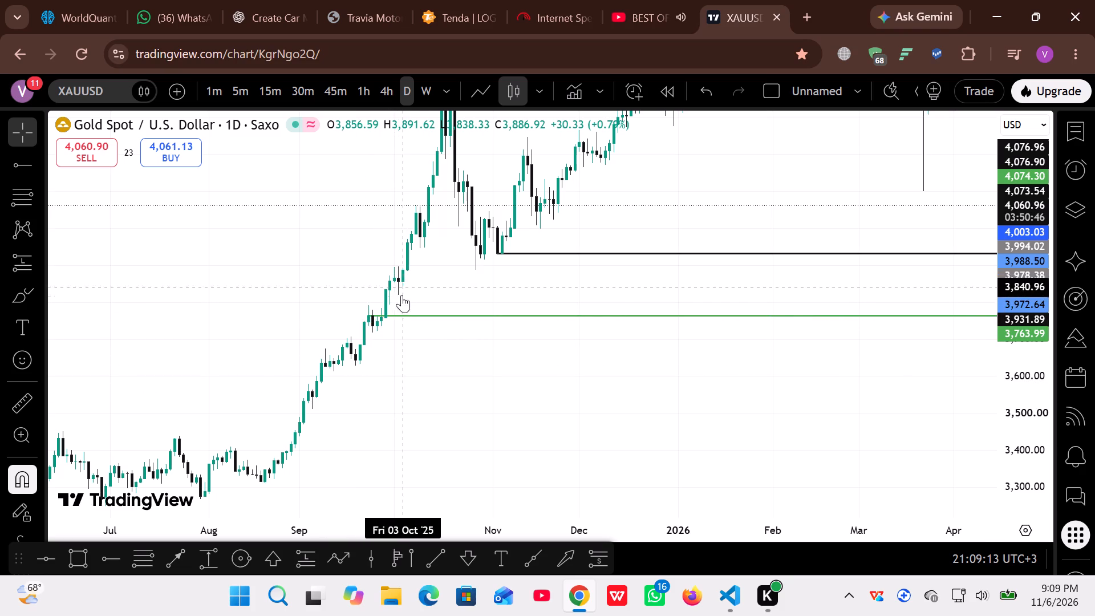
drag(390, 313, 401, 316)
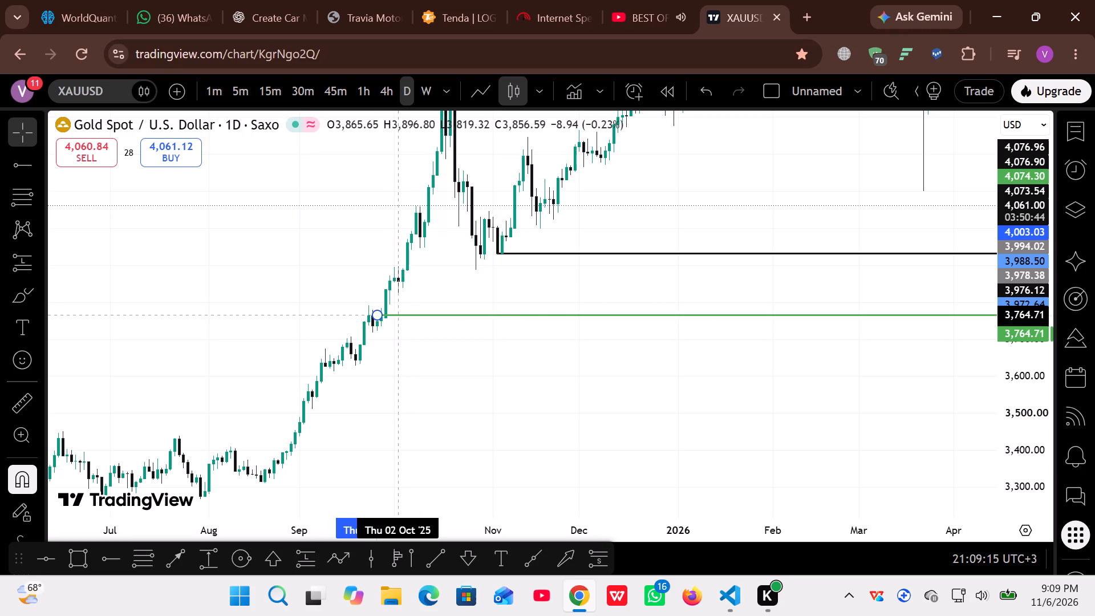
drag(401, 316, 401, 317)
click(410, 305)
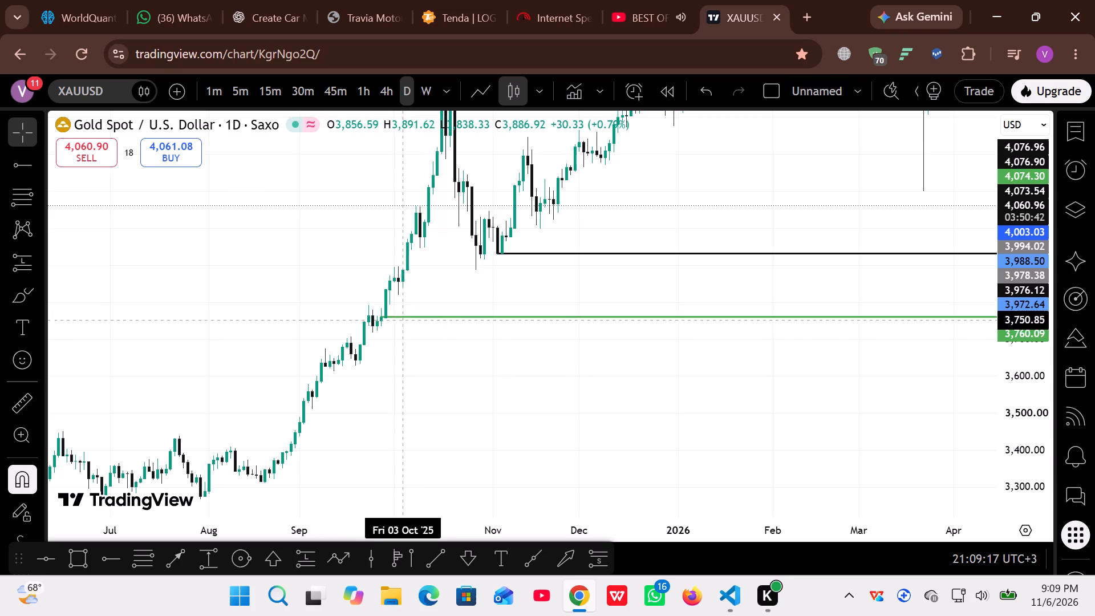
Place another green horizontal ray from the 19 Sep '25 daily candle's close at 3,684.98.
scroll(395, 333, up, 2)
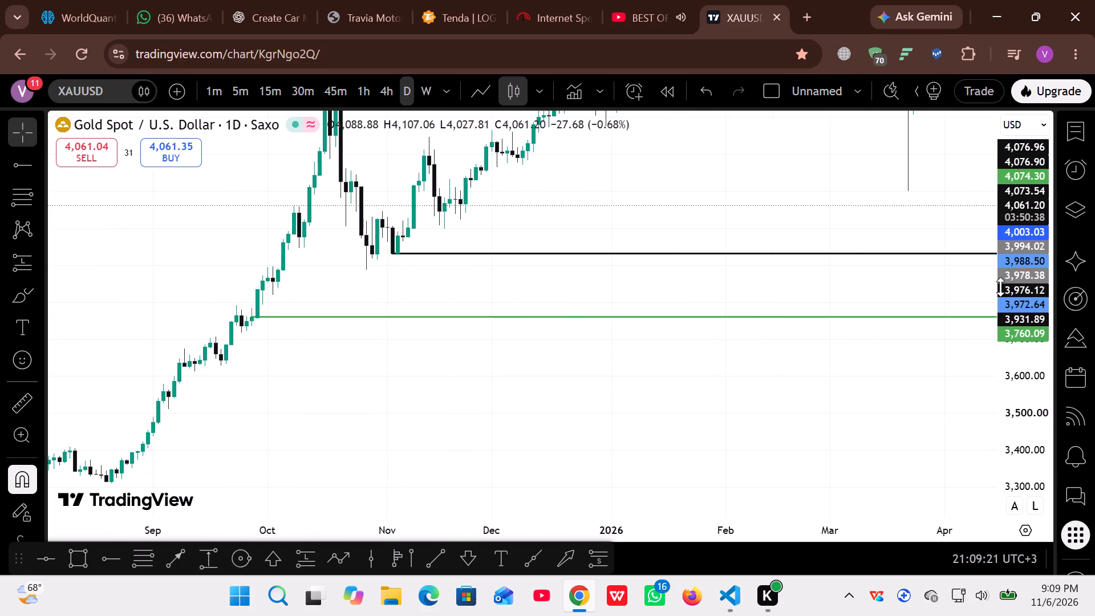
scroll(1001, 288, up, 12)
scroll(798, 317, up, 2)
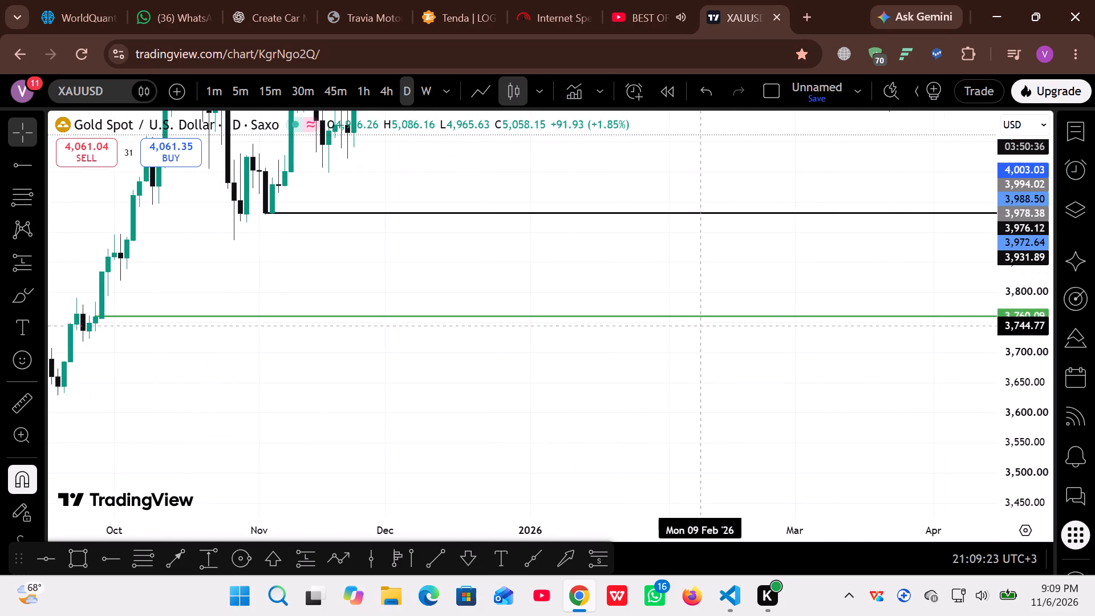
drag(533, 297, 774, 293)
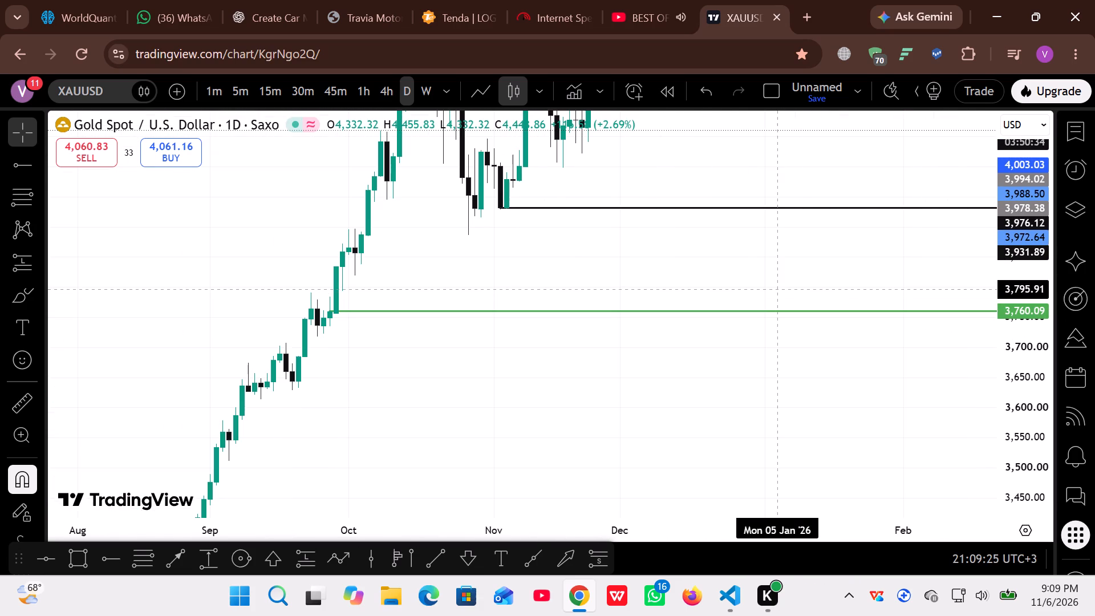
scroll(774, 290, down, 2)
scroll(1038, 260, down, 18)
scroll(653, 358, down, 3)
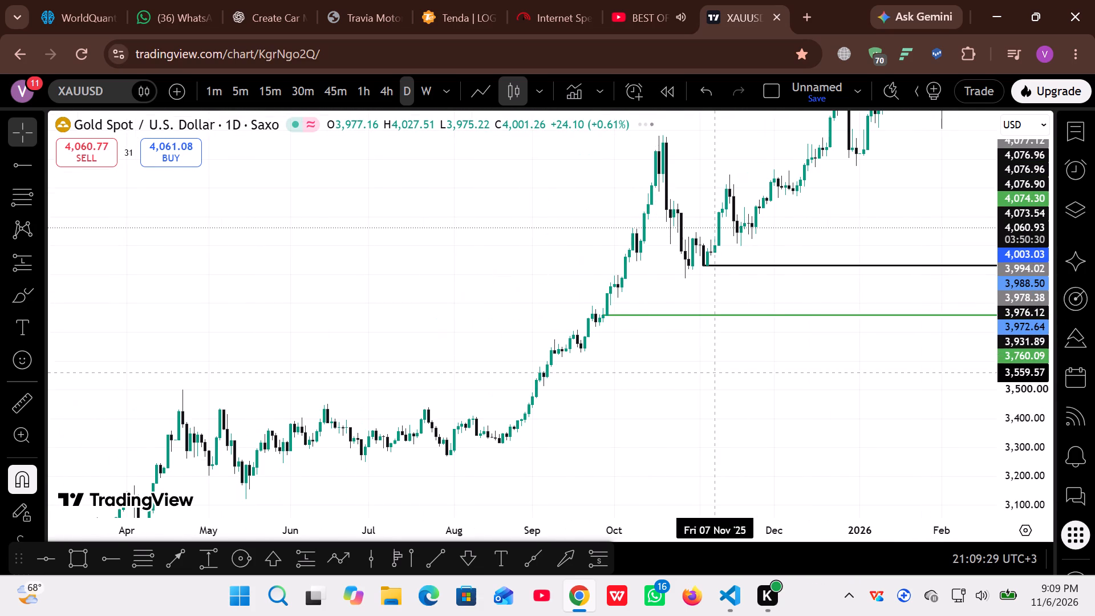
drag(716, 372, 688, 370)
drag(688, 370, 682, 370)
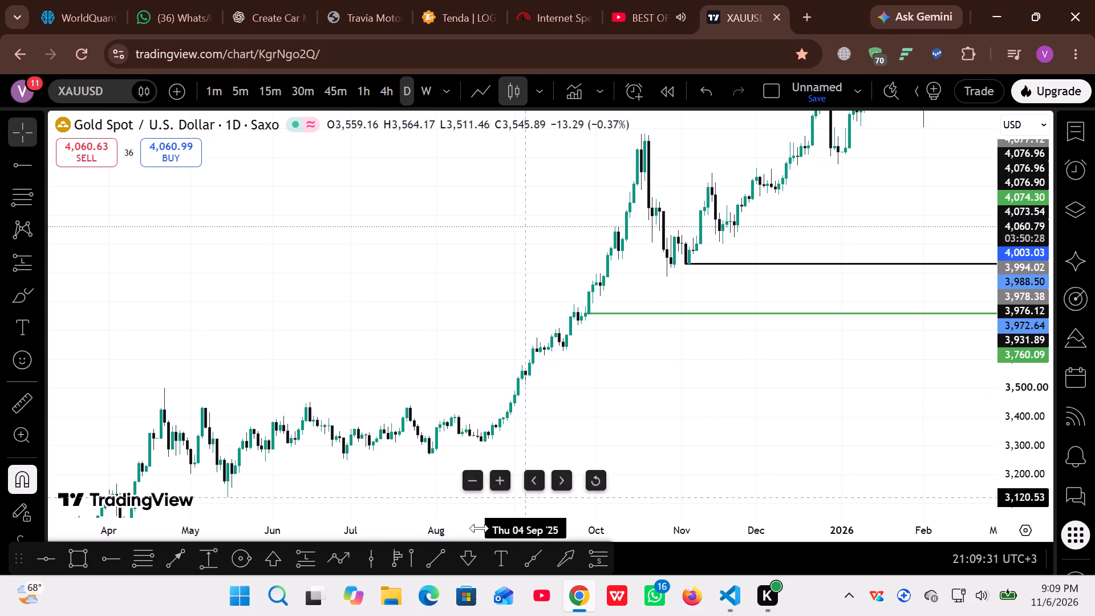
click(116, 560)
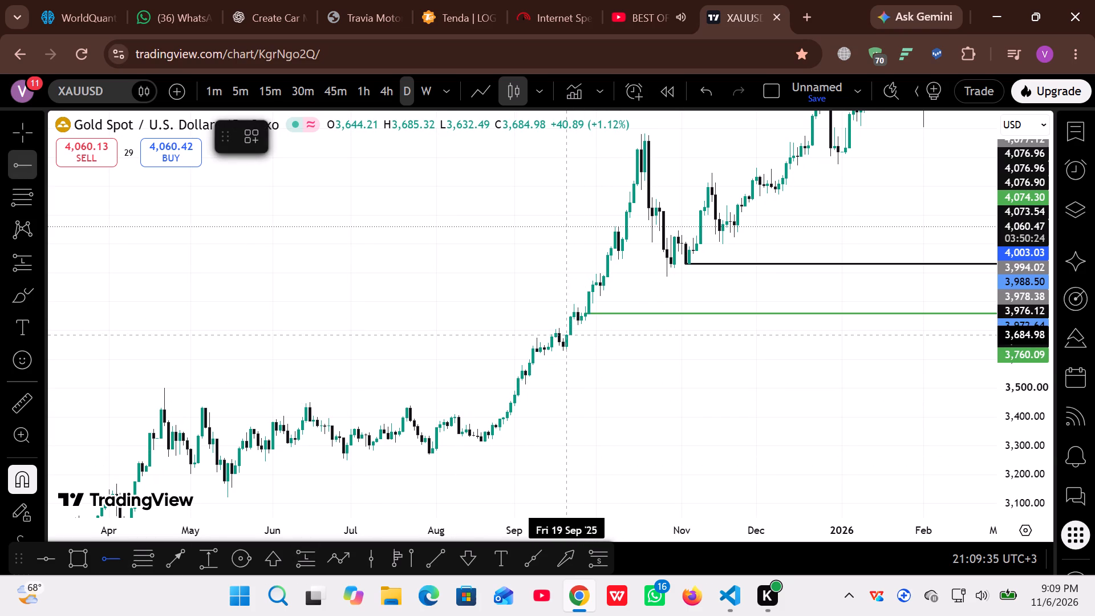
click(565, 335)
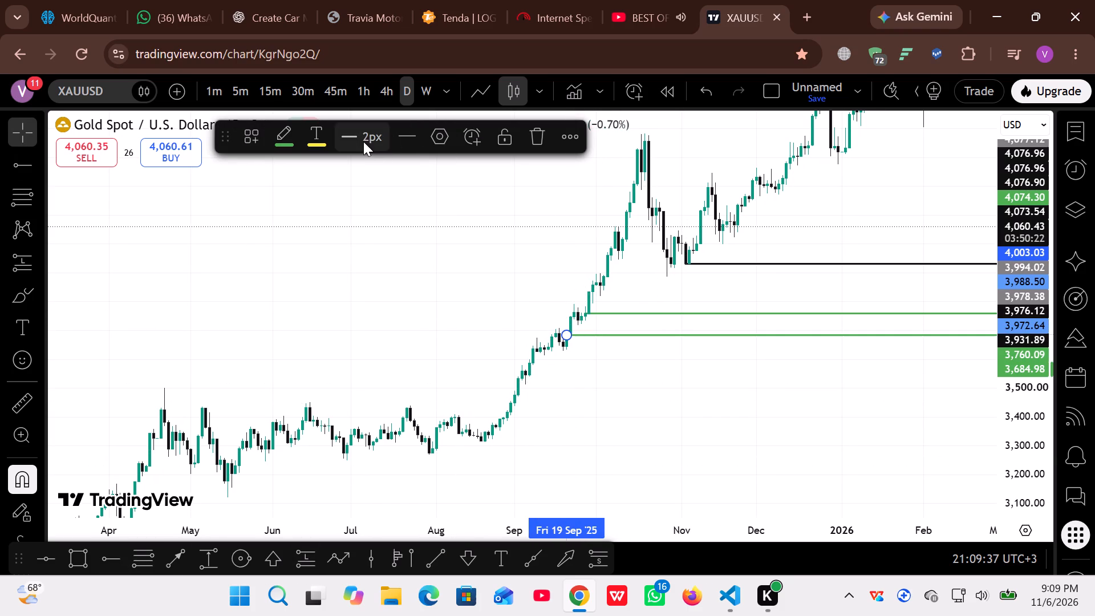
Set the line thickness of the green horizontal rays at 3,684.98 and 3,760.09 to 1px.
click(363, 141)
click(368, 167)
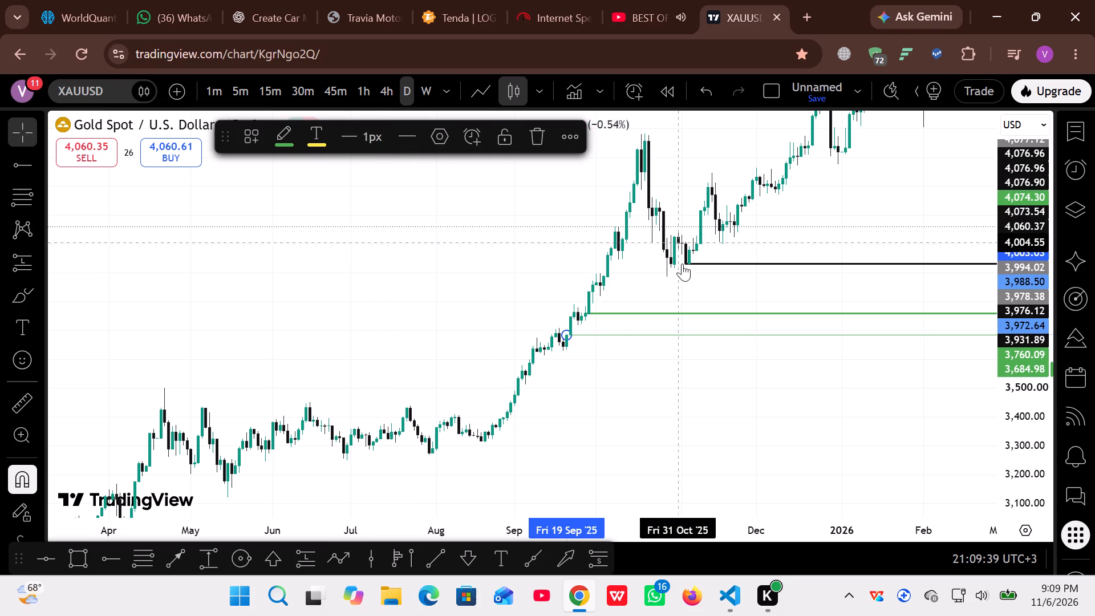
click(679, 313)
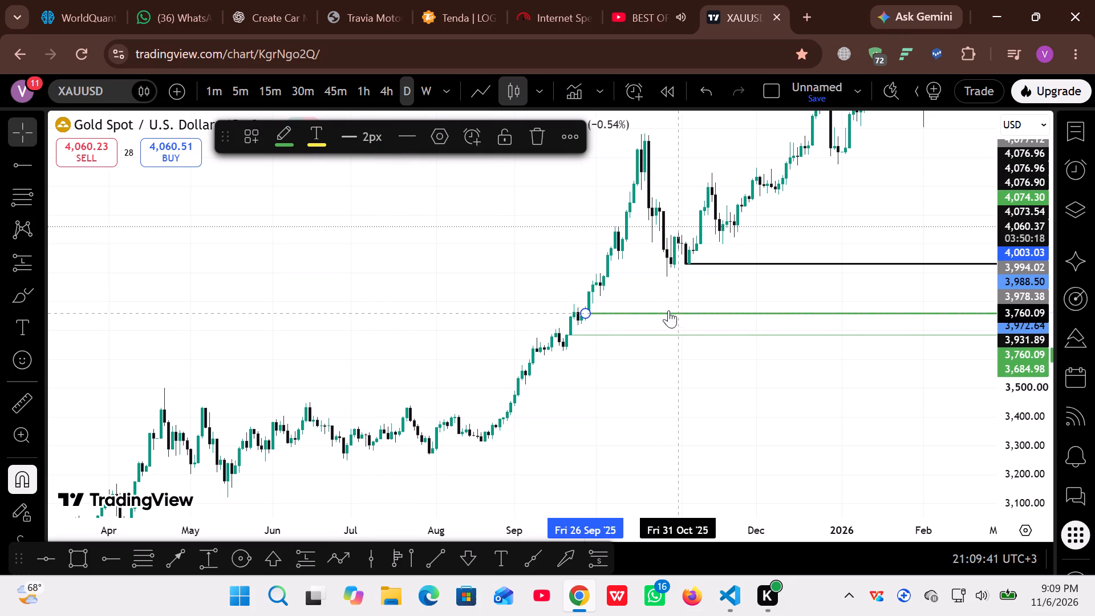
click(358, 135)
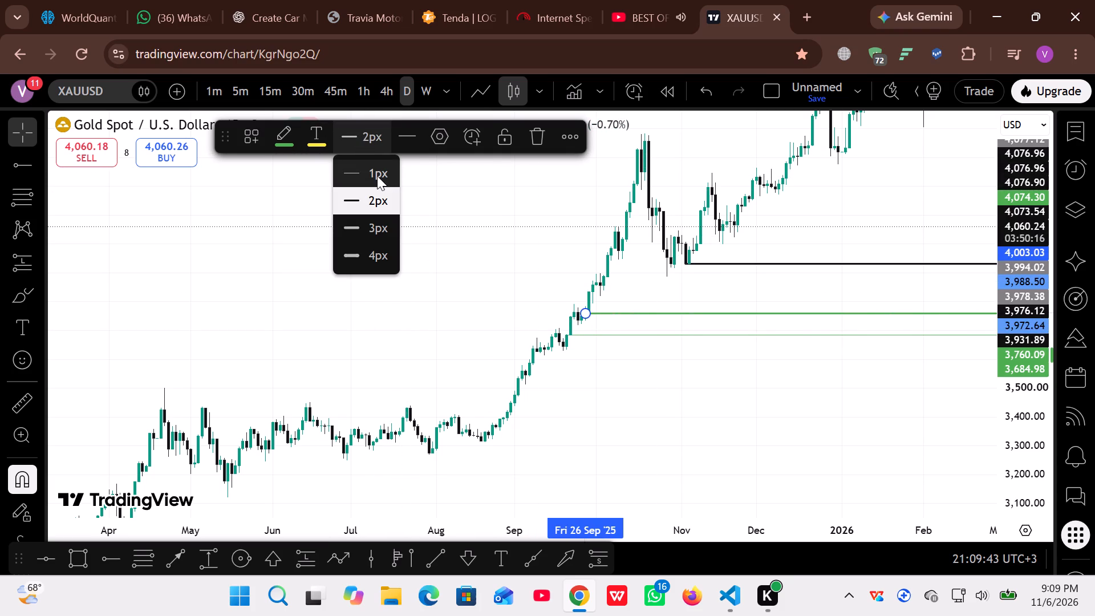
click(374, 174)
click(692, 385)
Place a green horizontal ray from the 18 Sep '25 daily candle's close at 3,644.09.
drag(695, 391, 666, 388)
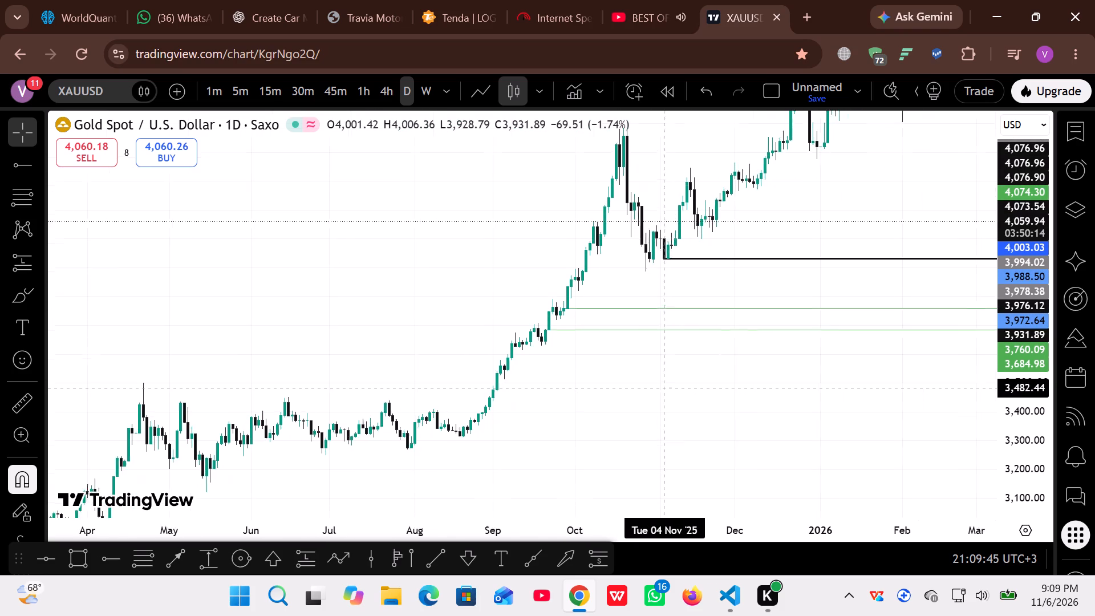
drag(666, 388, 593, 375)
click(593, 375)
scroll(593, 375, up, 4)
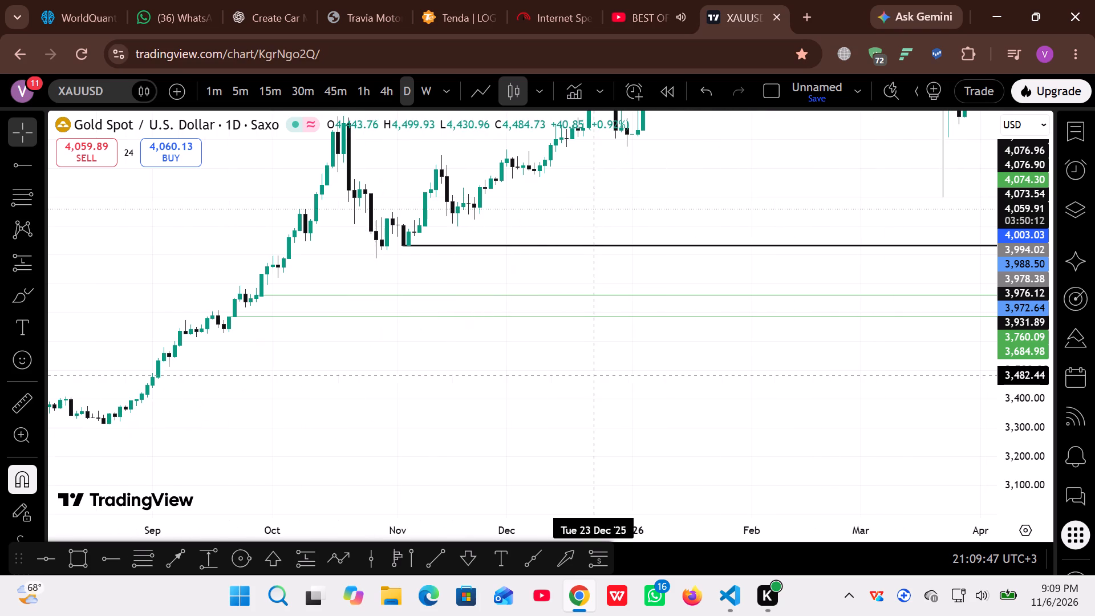
scroll(1041, 302, up, 8)
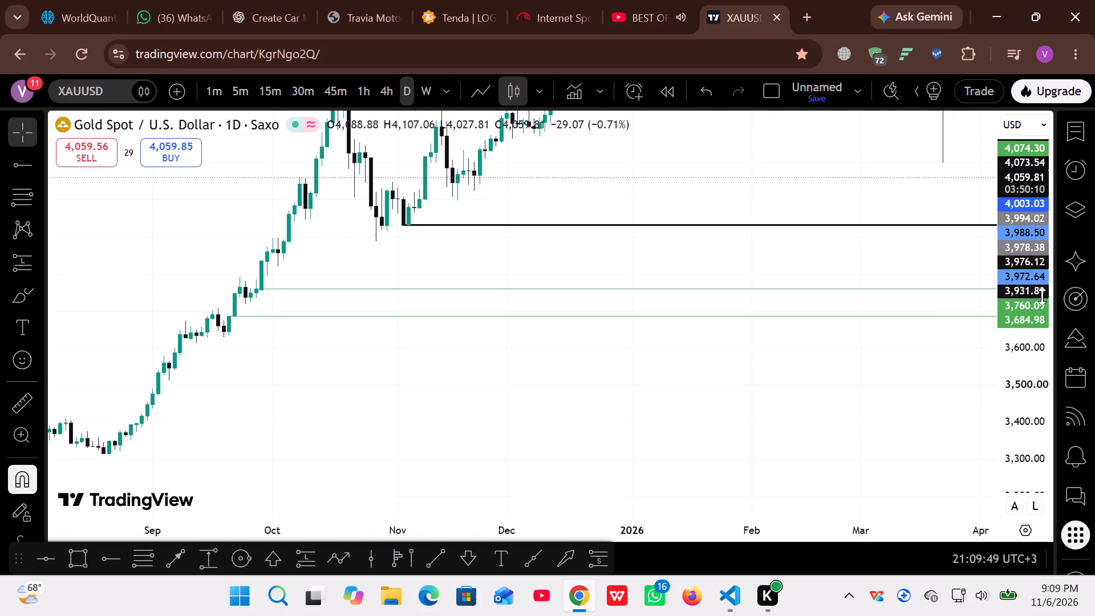
scroll(1042, 296, up, 9)
scroll(711, 317, down, 4)
scroll(704, 279, up, 1)
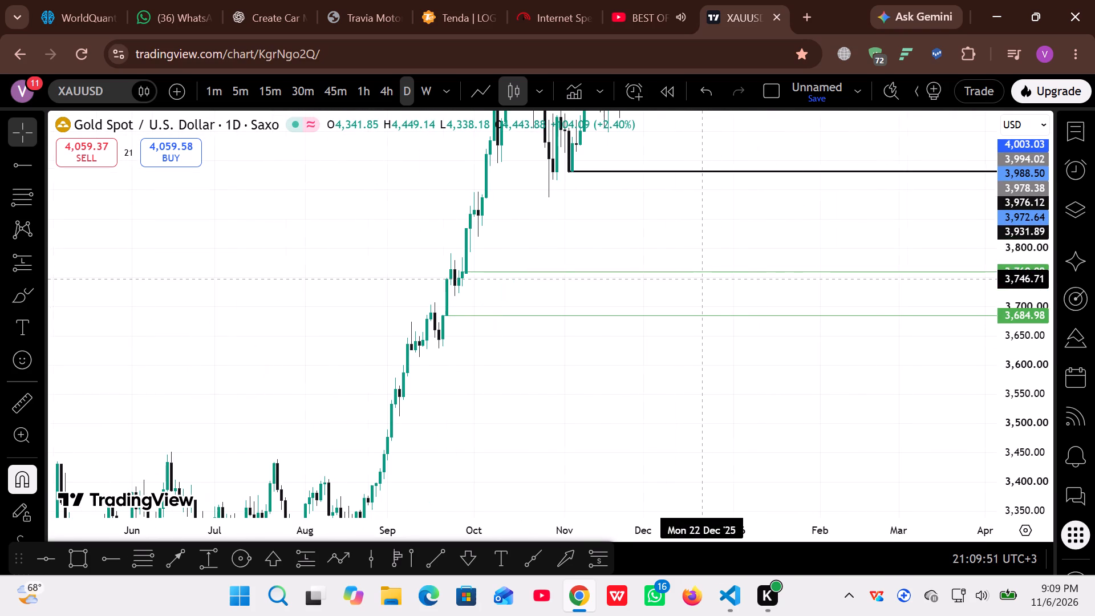
drag(682, 244, 666, 323)
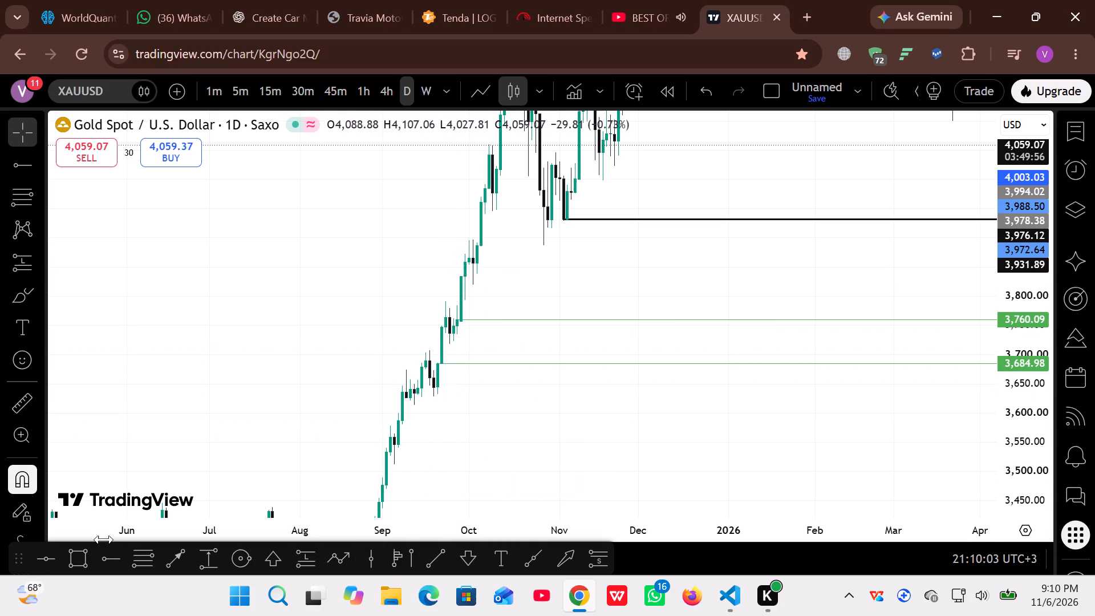
click(112, 565)
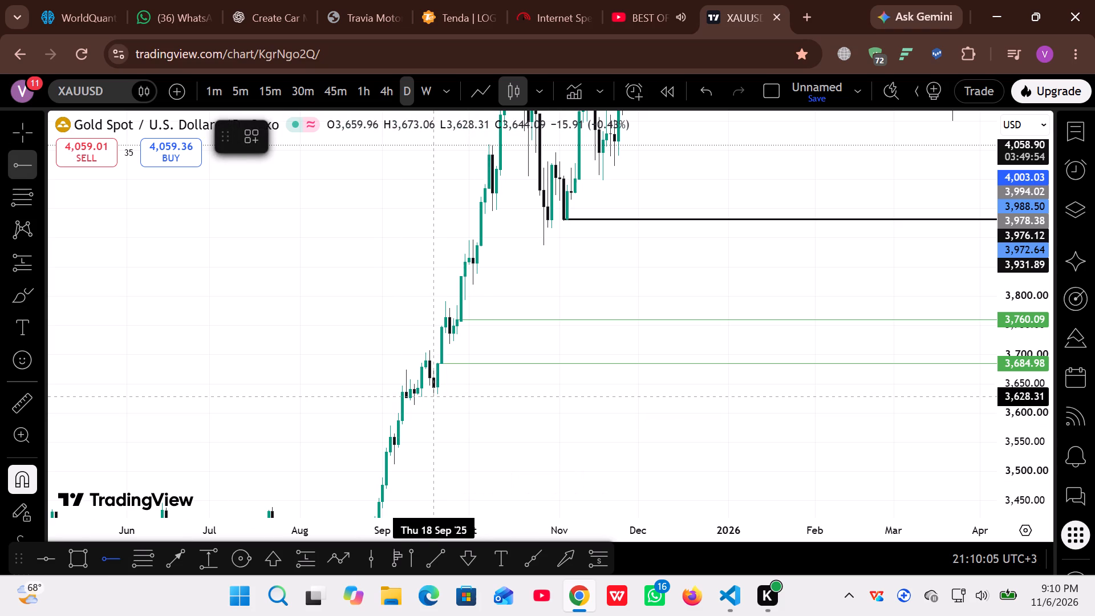
click(433, 387)
click(480, 408)
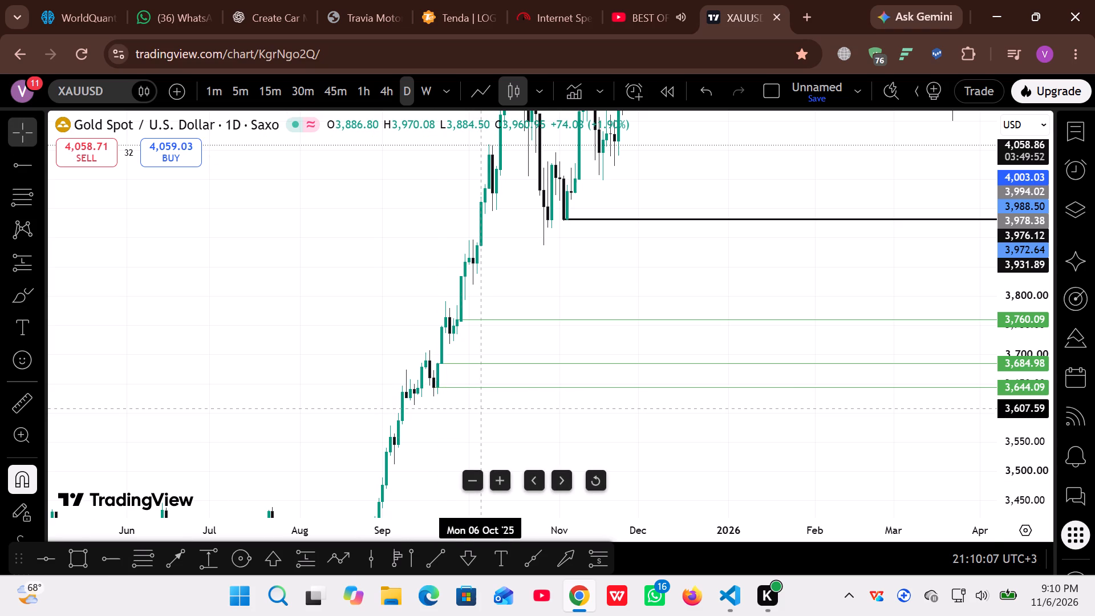
Place green horizontal rays from the 5 Sep '25 daily close at 3,586.86 and the 3 Sep '25 daily close at 3,559.18.
click(112, 553)
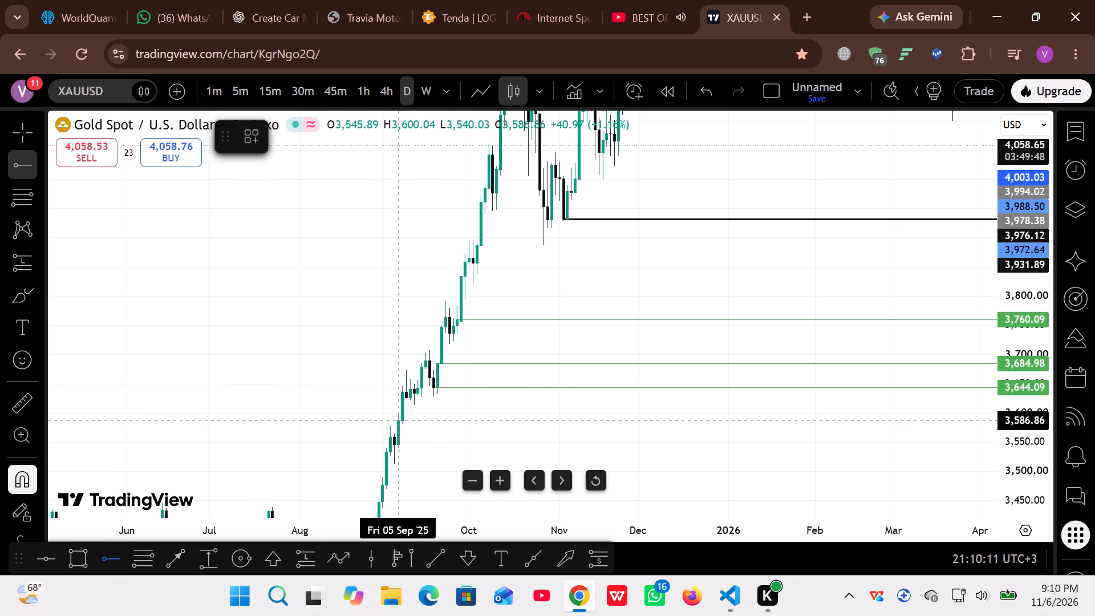
click(397, 425)
click(455, 430)
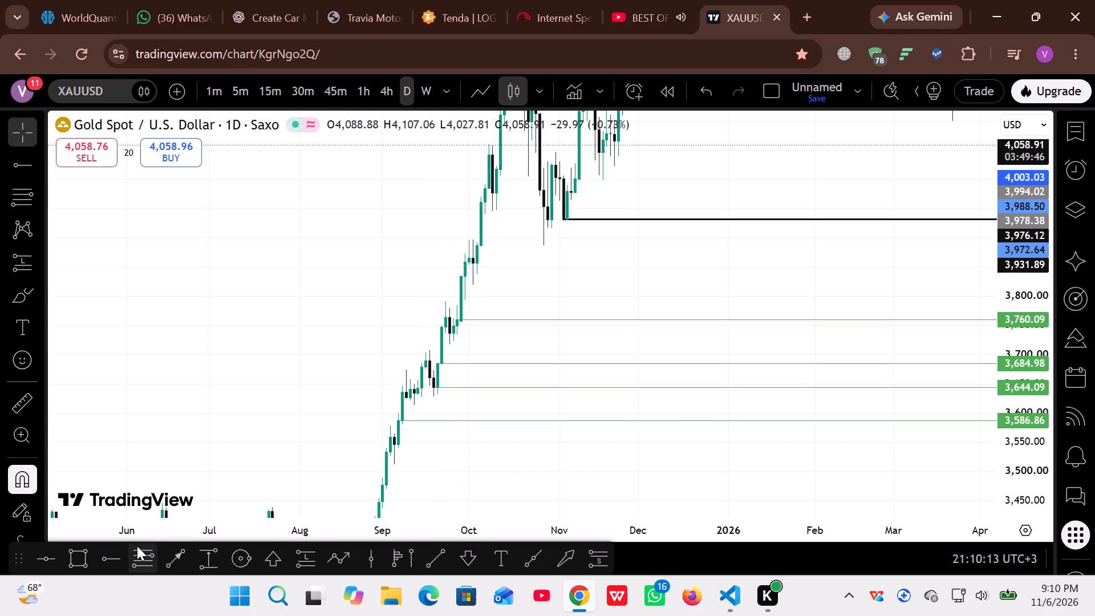
click(113, 559)
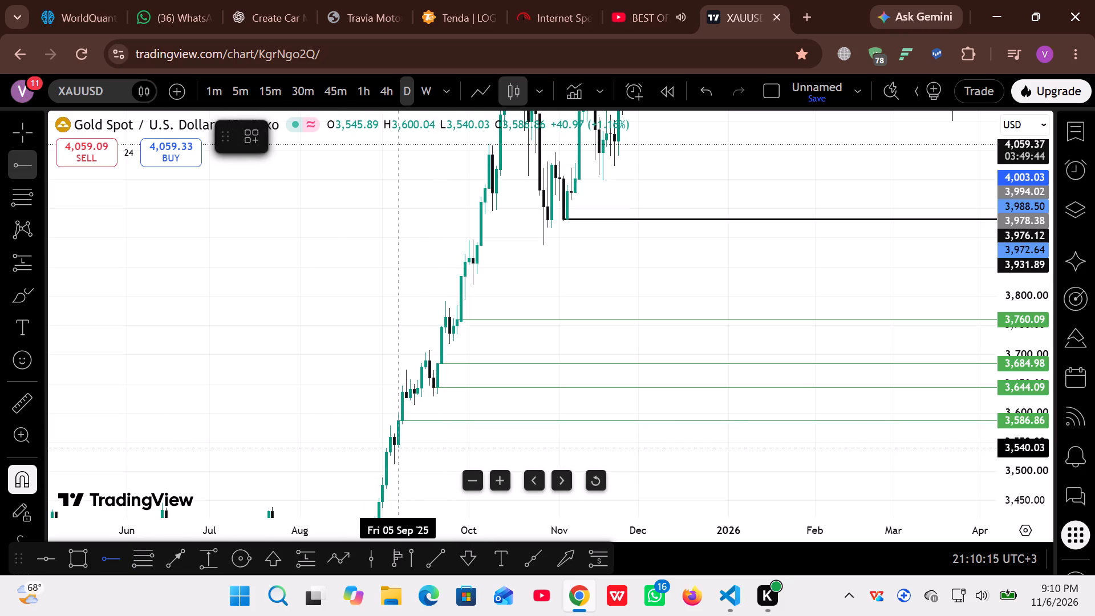
click(391, 437)
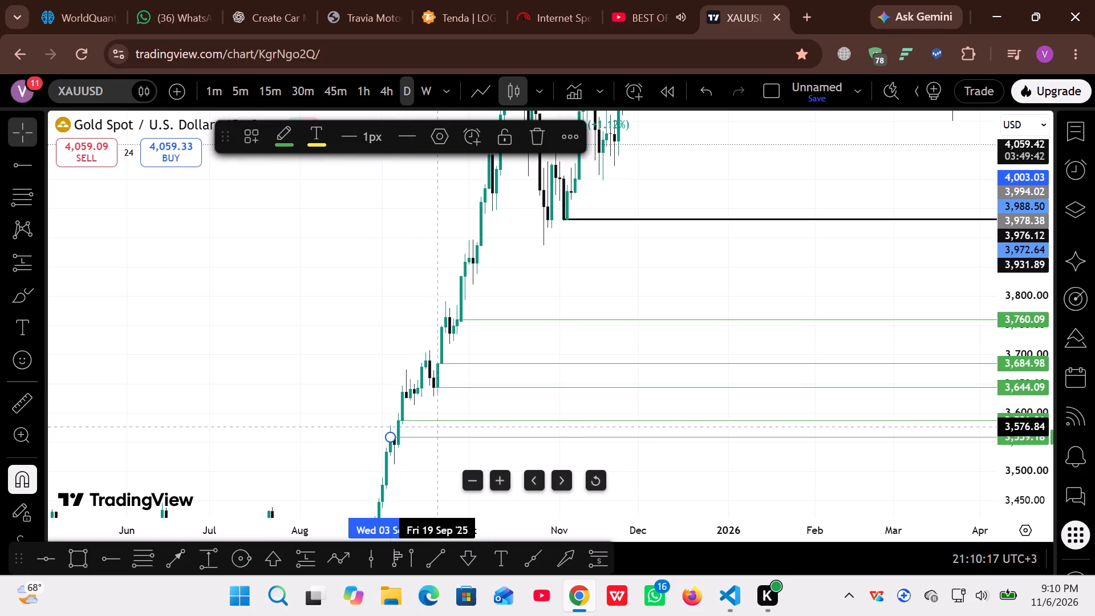
click(448, 453)
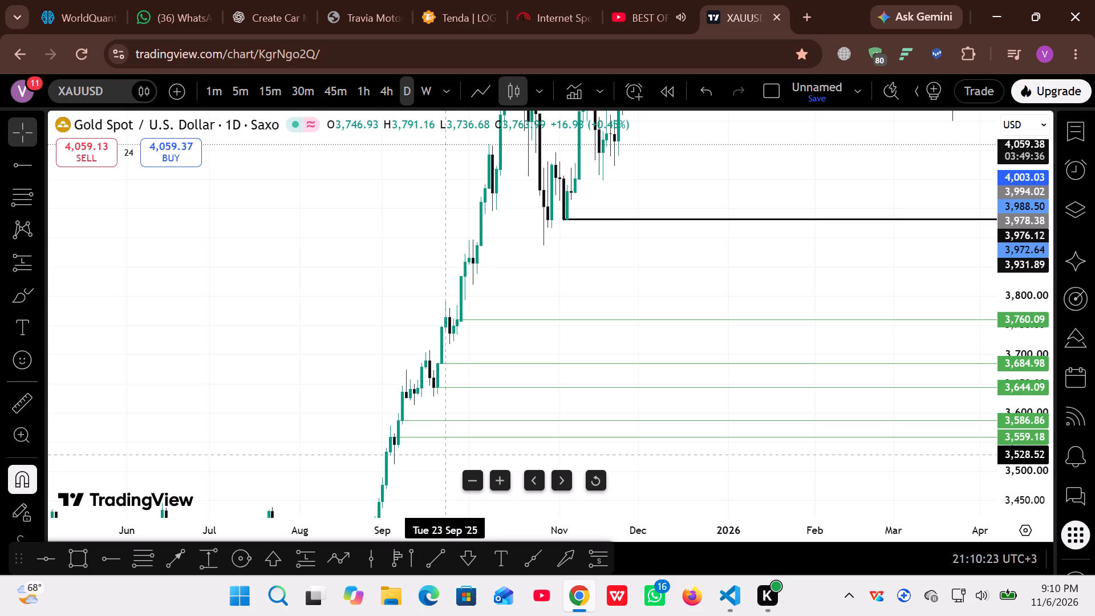
Examine the latest daily candles around the idm, ocl and weekly ocl lines and the support levels below them.
drag(759, 262, 555, 310)
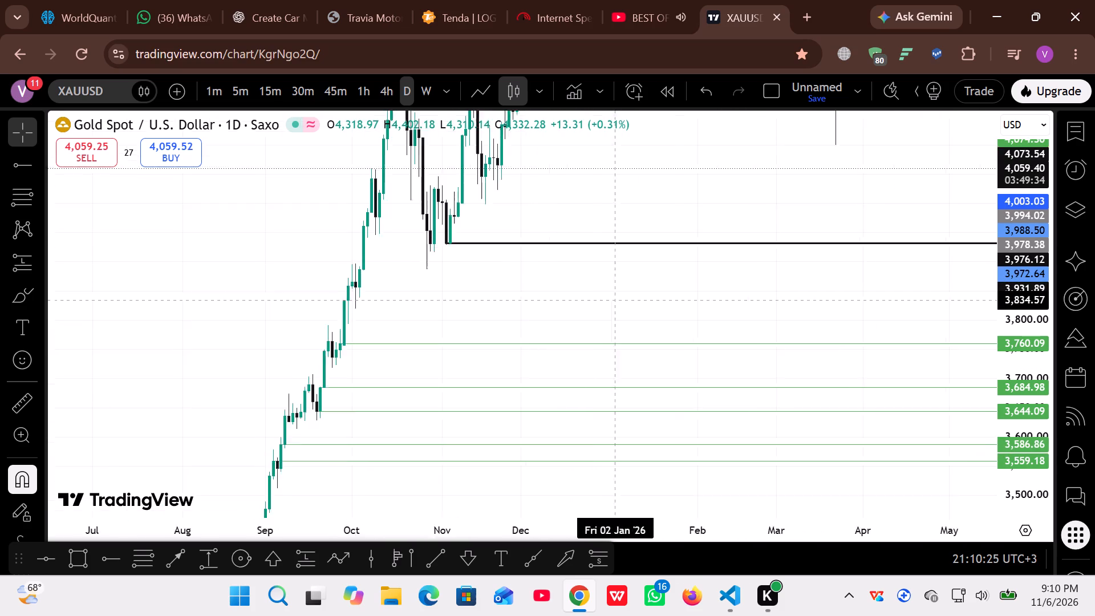
drag(555, 310, 156, 374)
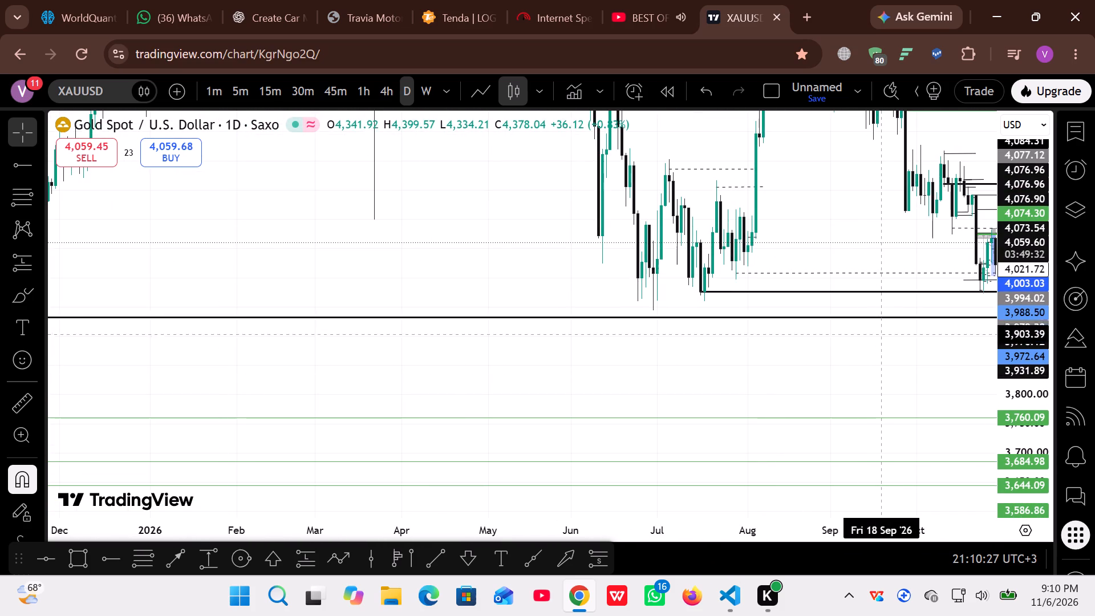
drag(877, 383, 486, 388)
scroll(713, 375, up, 4)
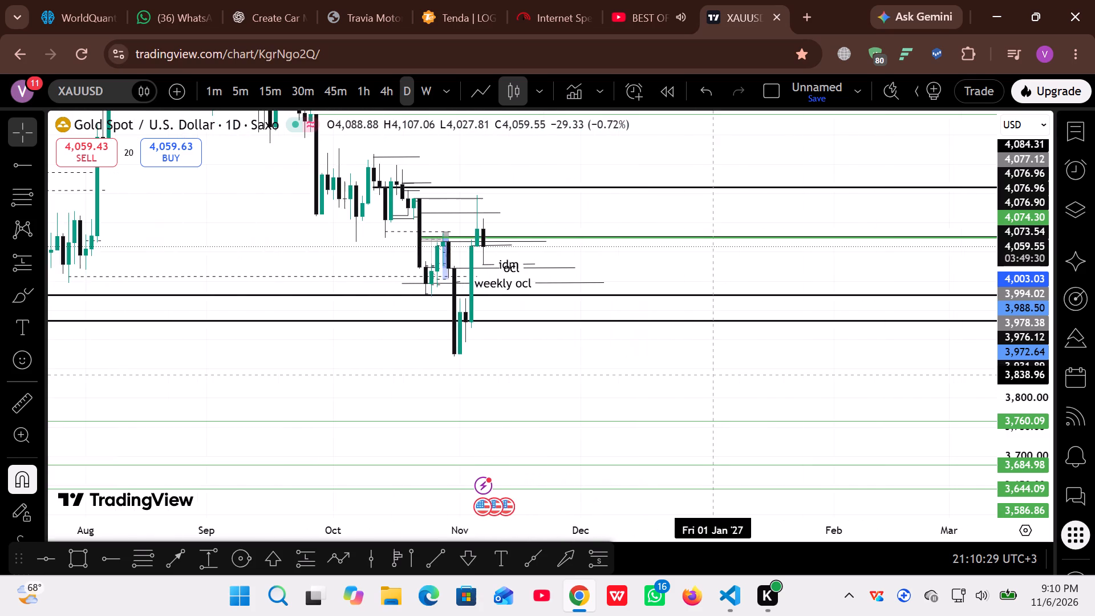
scroll(713, 375, up, 3)
drag(493, 370, 874, 386)
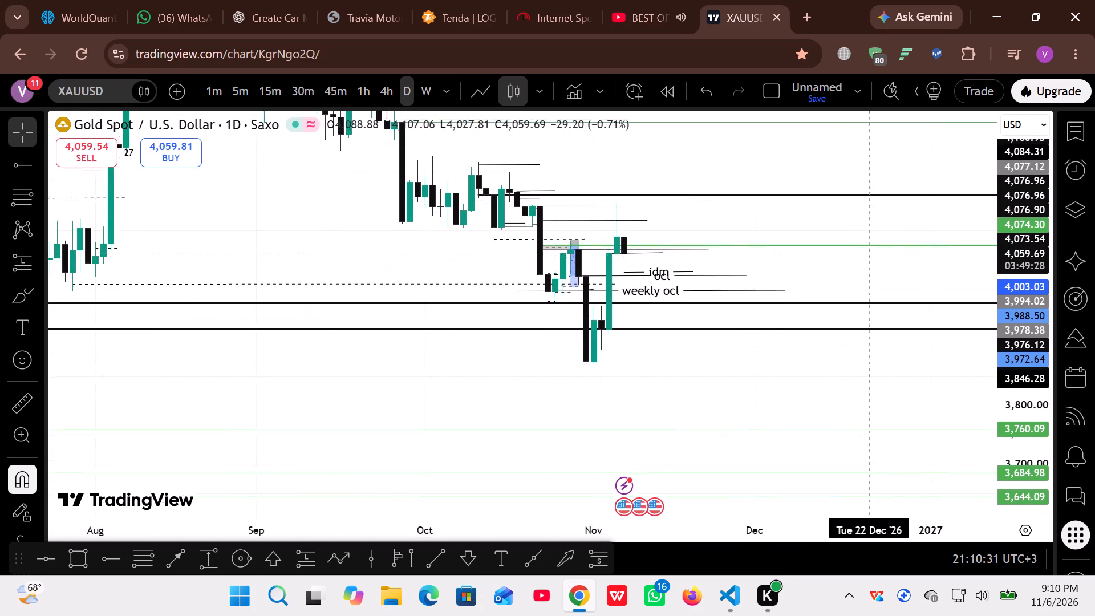
drag(874, 386, 888, 399)
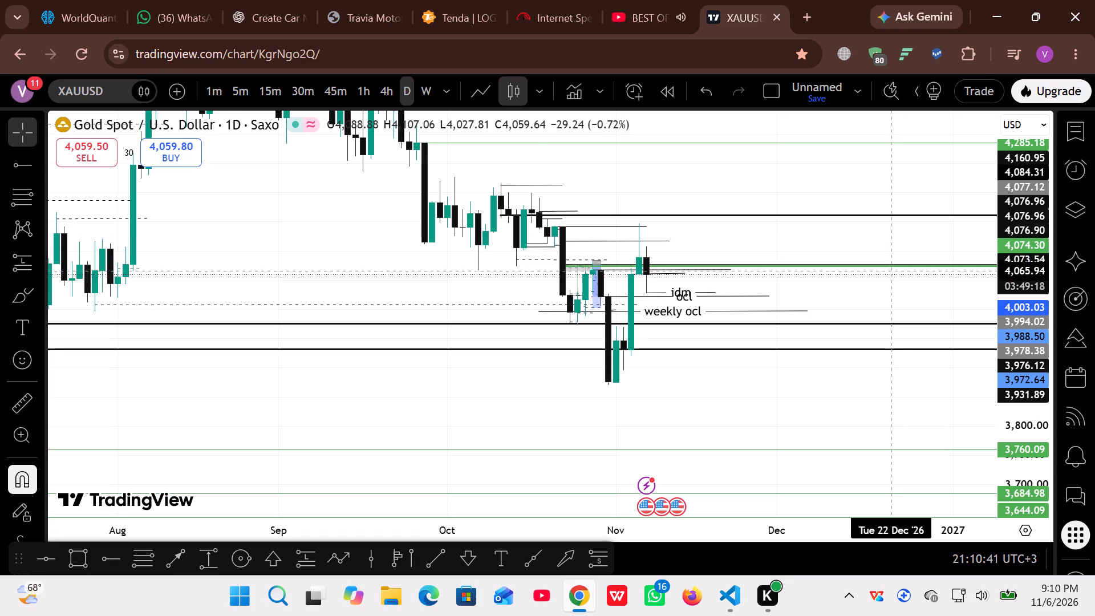
click(792, 311)
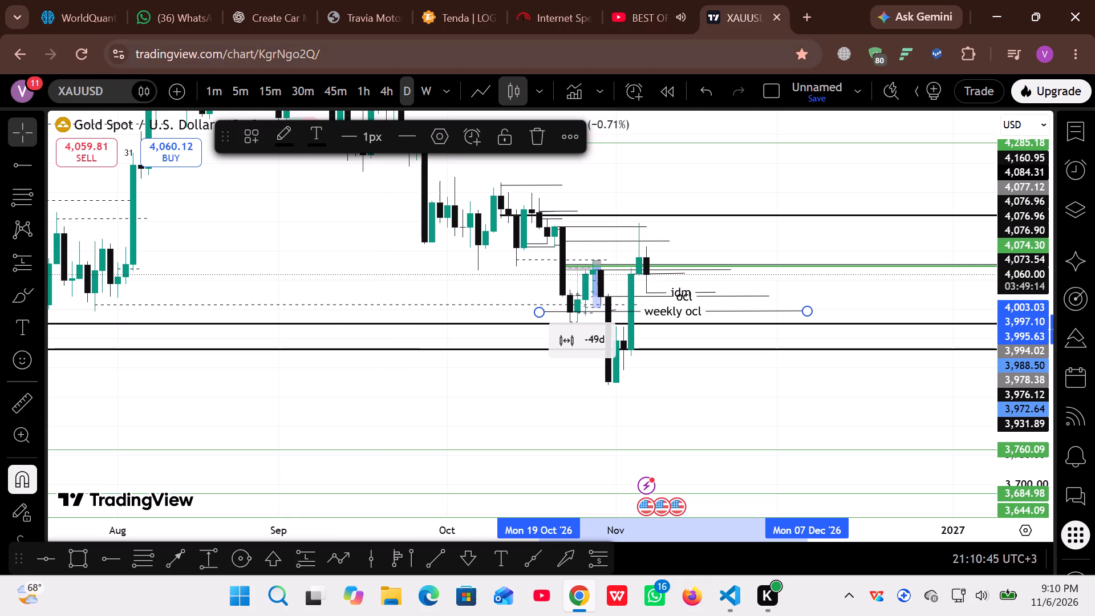
Switch to the 4-hour timeframe and delete the idm trendline and the short unlabelled line just above it near the 6 Nov '26 low.
click(392, 94)
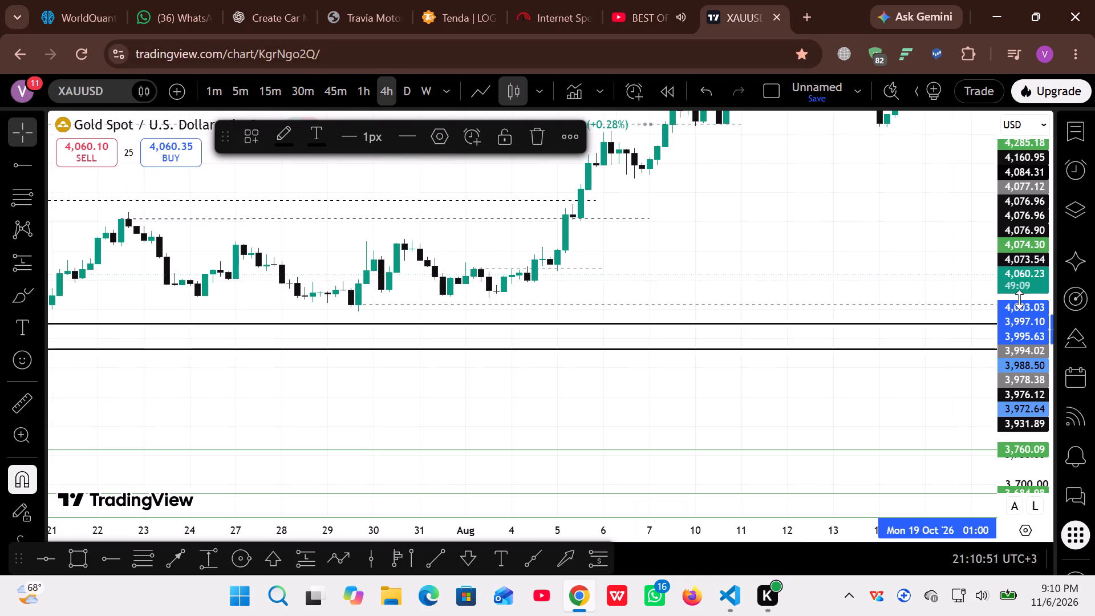
double_click(1021, 295)
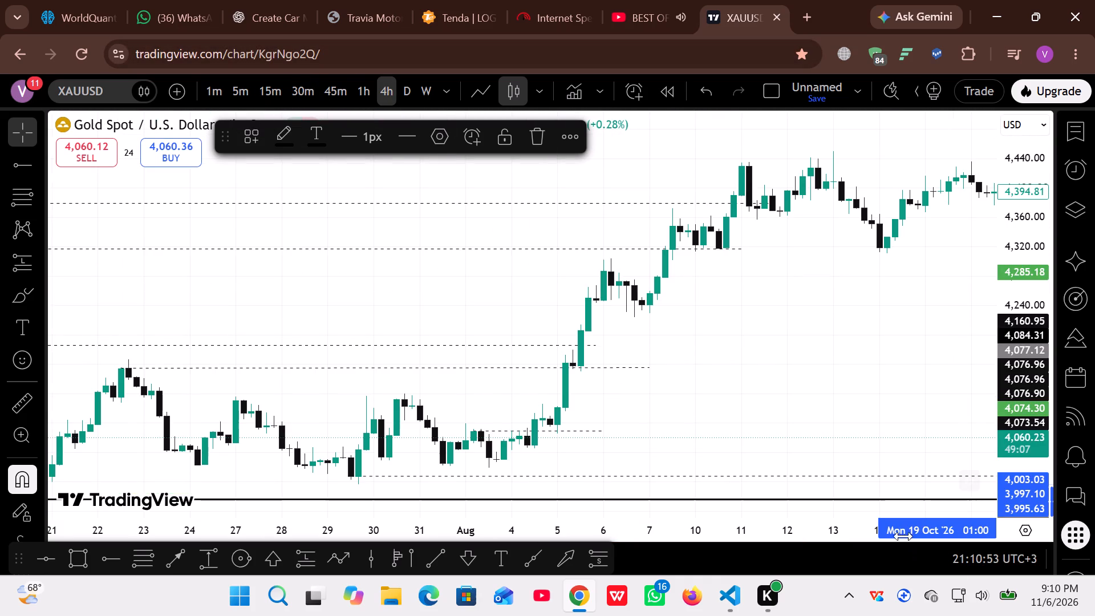
double_click(900, 534)
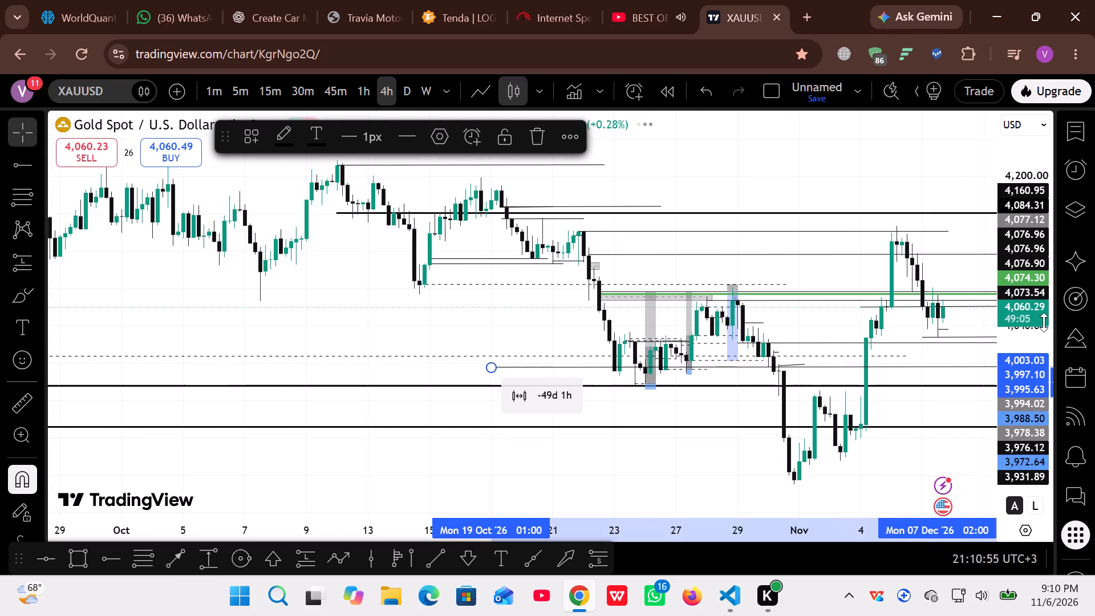
scroll(1009, 328, up, 17)
scroll(863, 344, down, 2)
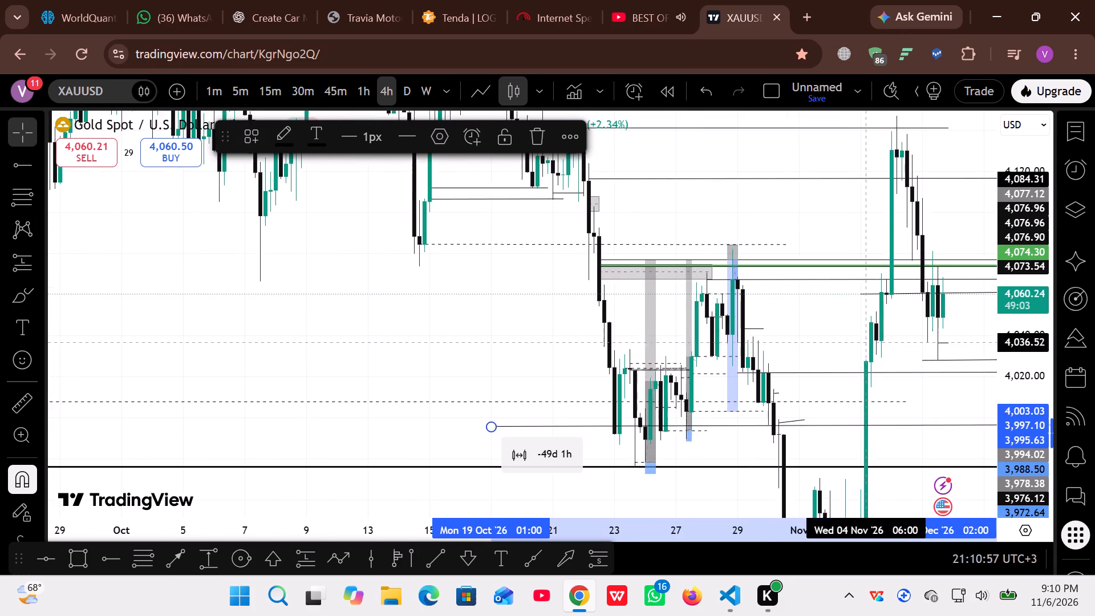
scroll(863, 345, down, 1)
drag(862, 345, 472, 264)
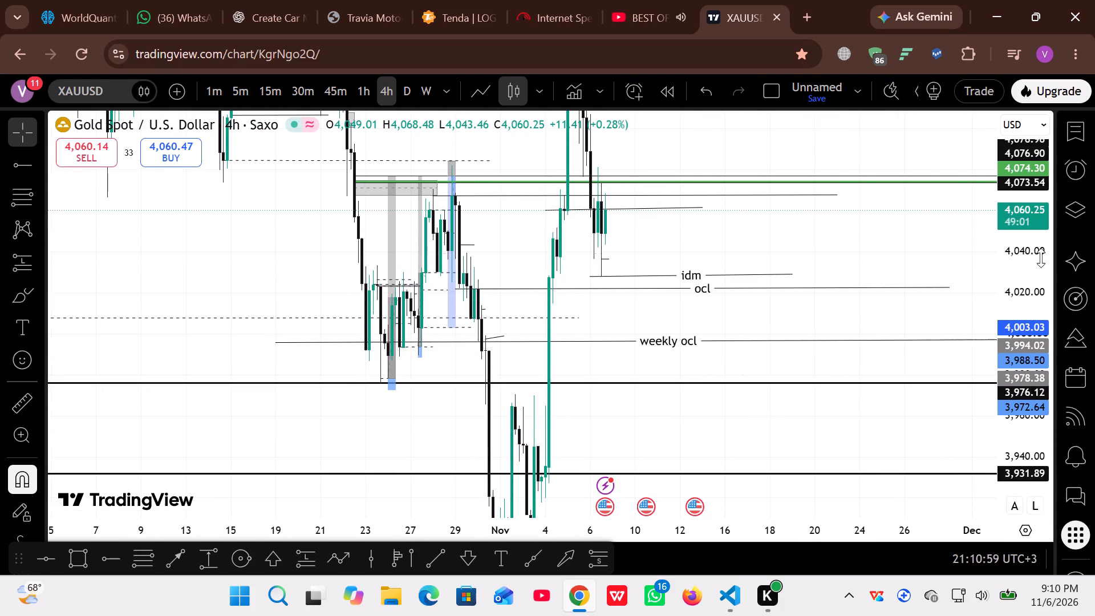
scroll(1036, 261, down, 5)
drag(772, 261, 770, 264)
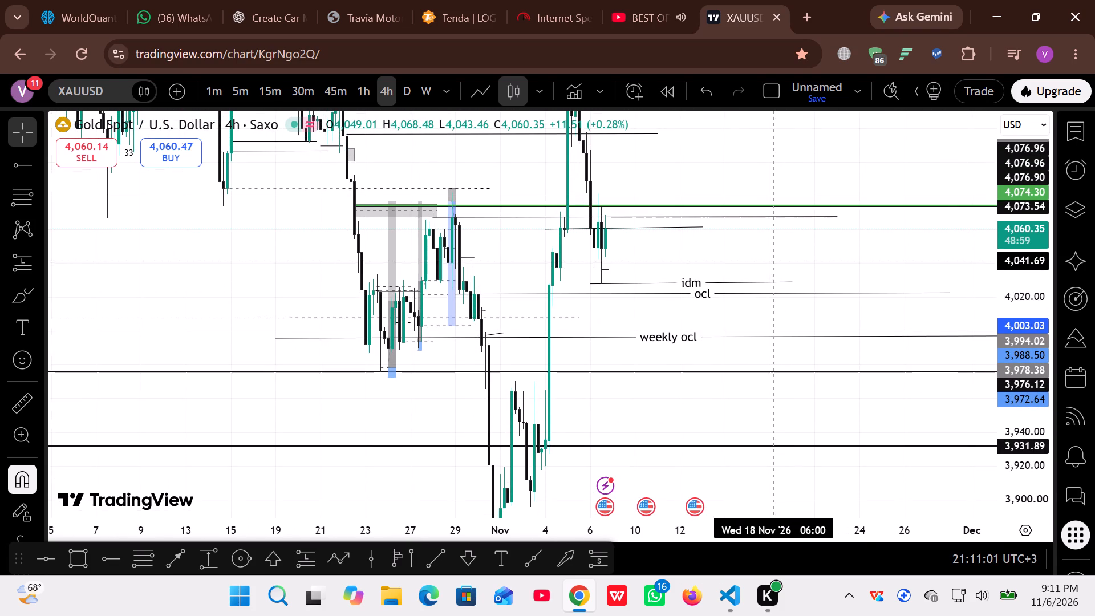
drag(770, 264, 763, 278)
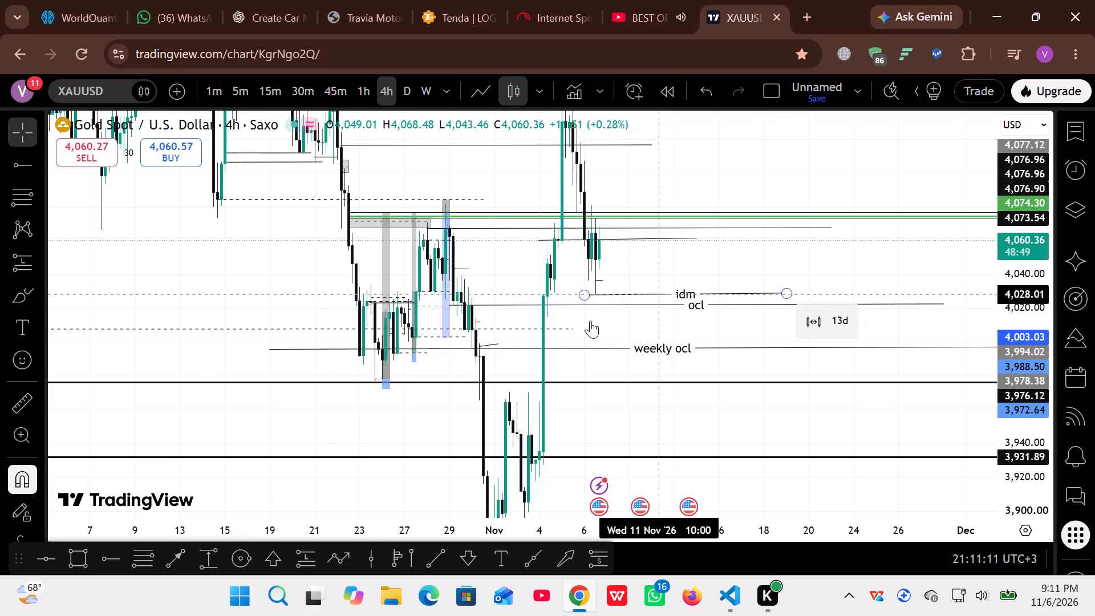
click(598, 292)
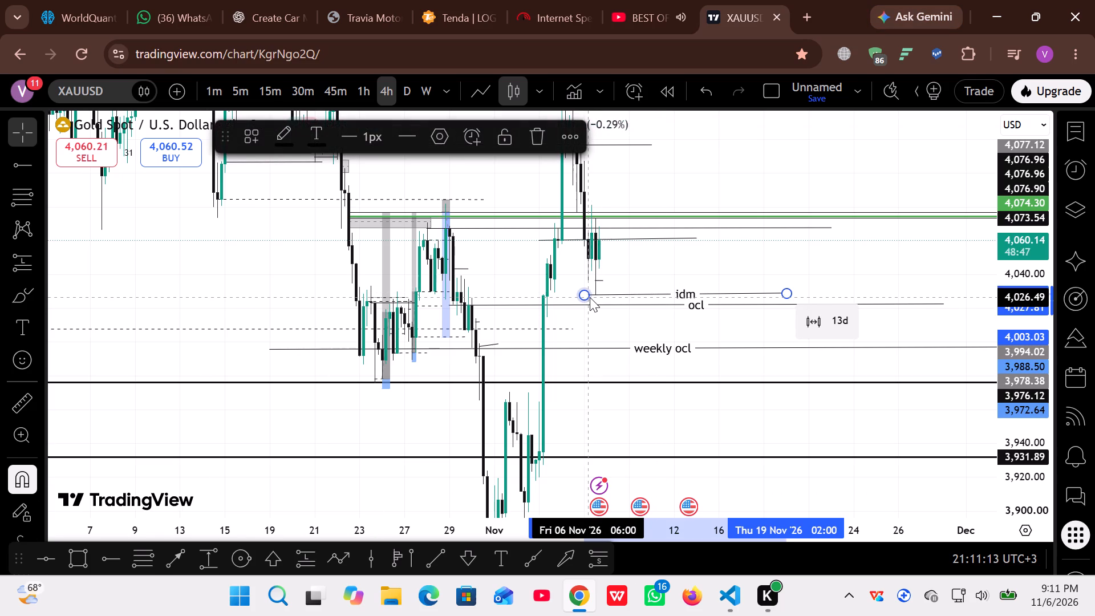
key(BackSpace)
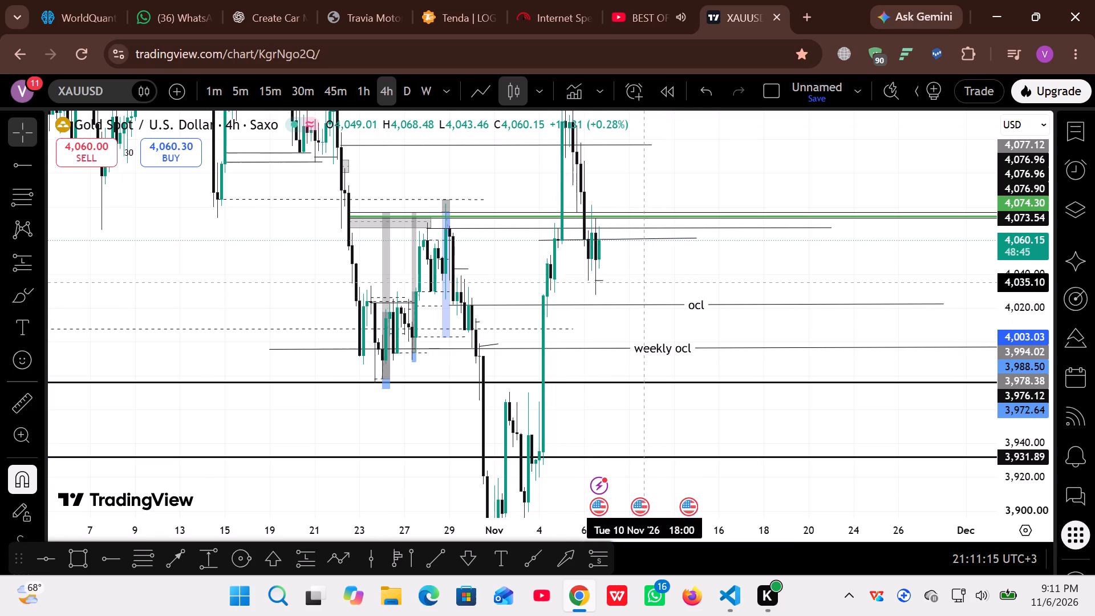
click(604, 279)
key(BackSpace)
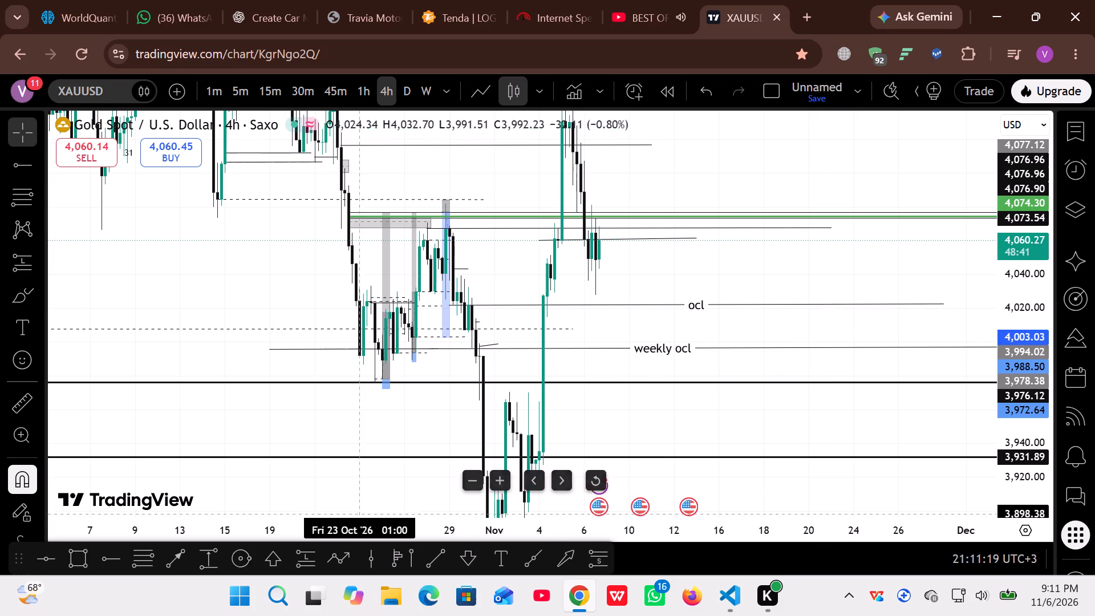
Draw a near-horizontal, unlabelled trendline from the 4 Nov '26 06:00 candle's close at 4,027.44 to about 17 Nov '26.
click(440, 550)
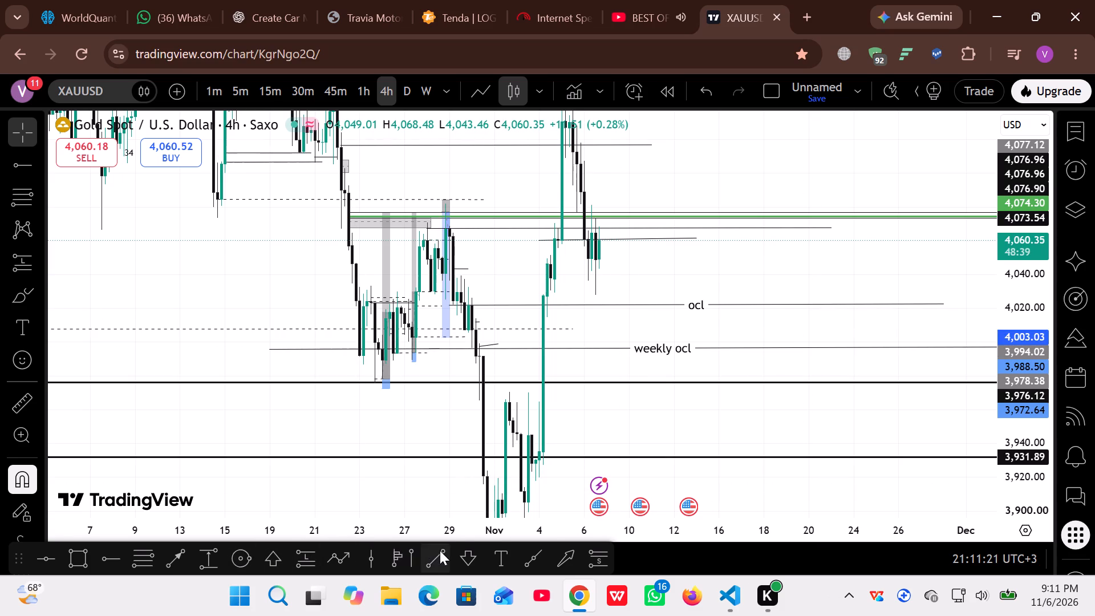
click(543, 297)
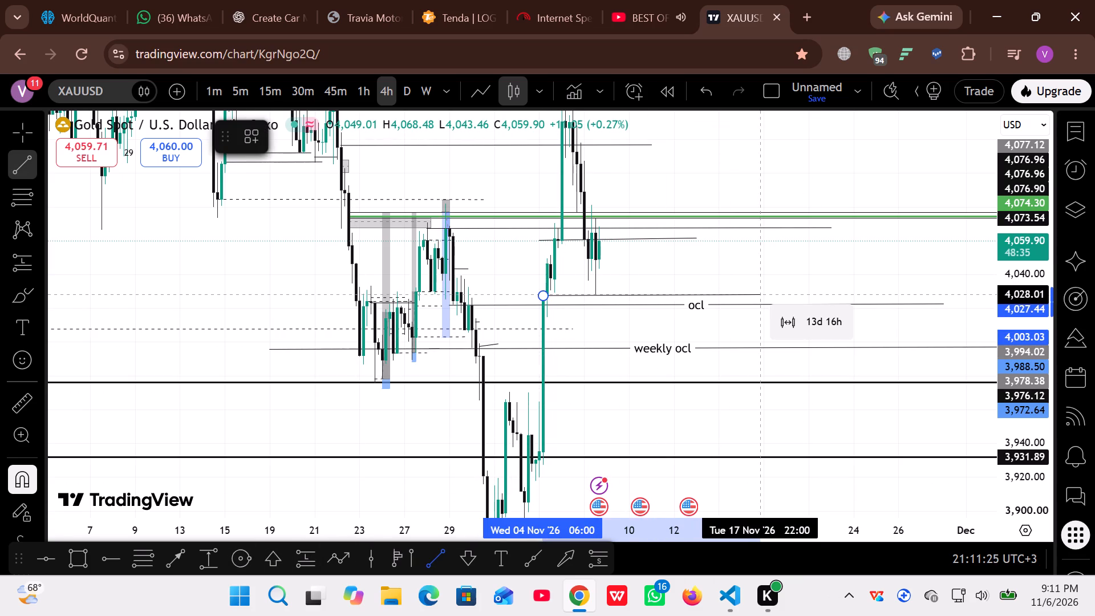
double_click(758, 295)
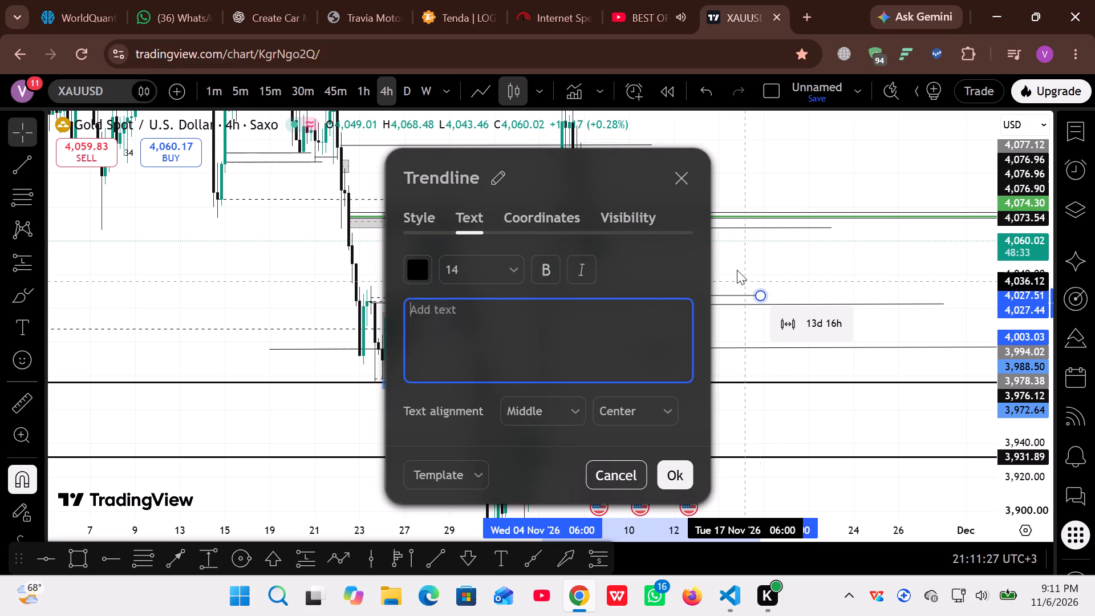
double_click(683, 180)
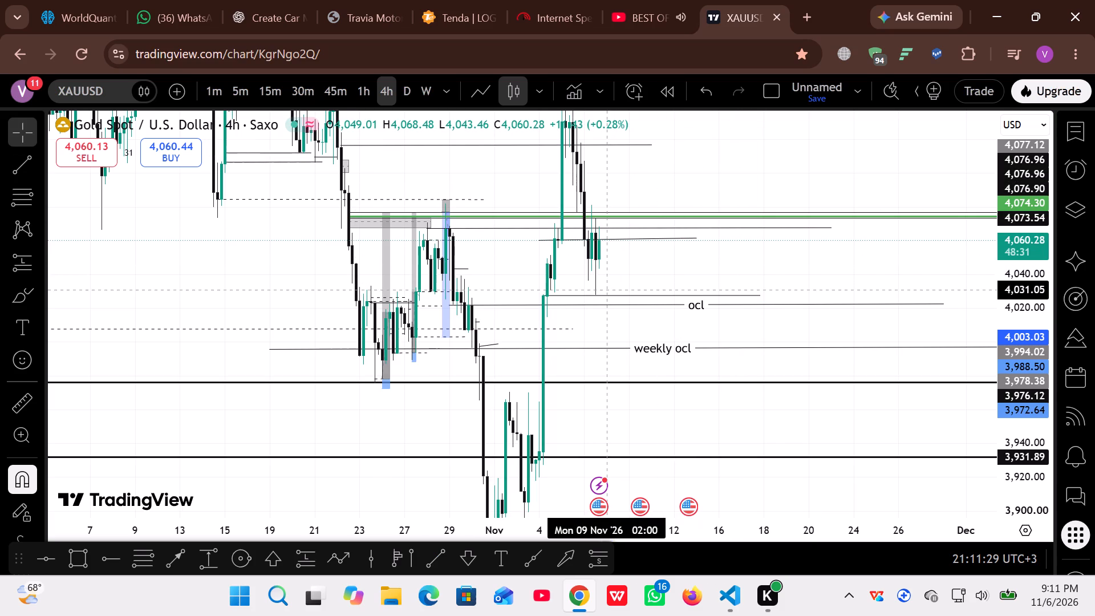
Extend the unlabelled trendline starting on 4 Nov '26 02:00 at 4,060.14 to 17 Nov '26 18:00, levelling its end at about 4,060.42.
click(676, 258)
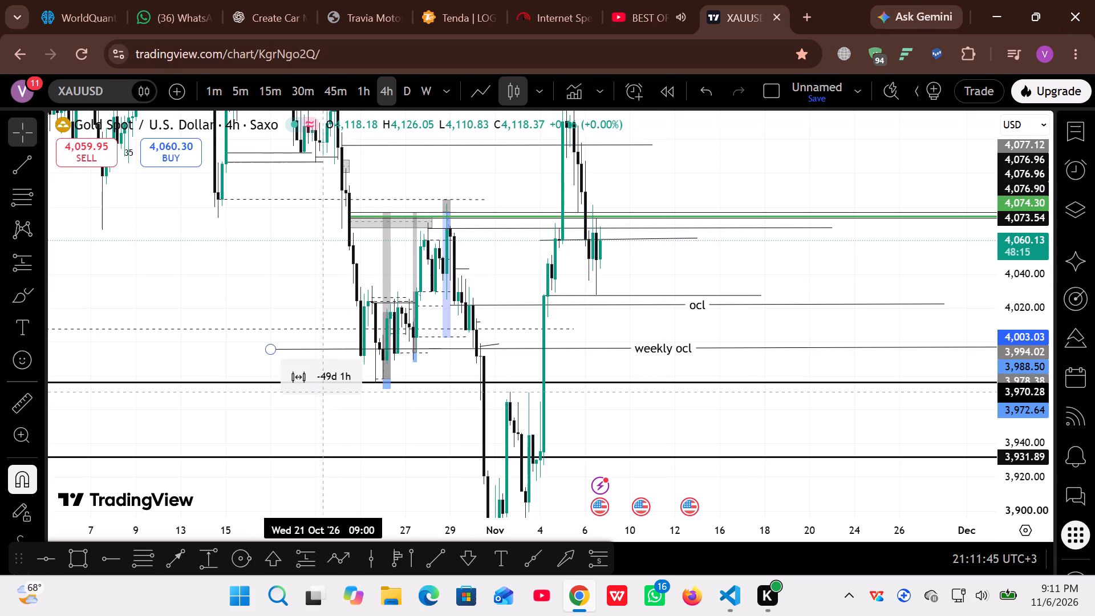
scroll(390, 428, down, 5)
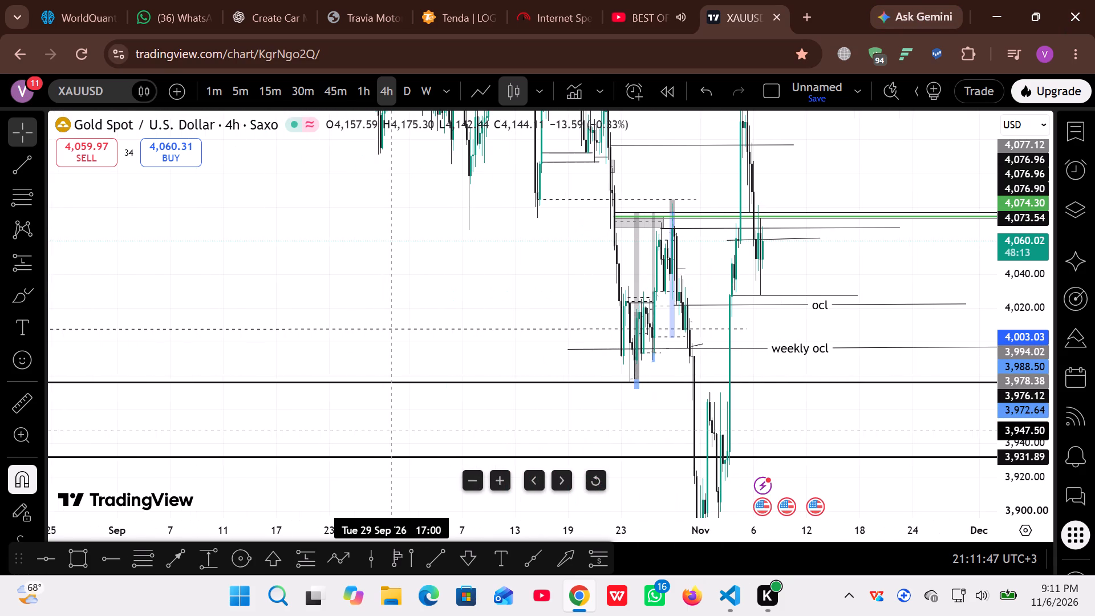
scroll(391, 434, up, 2)
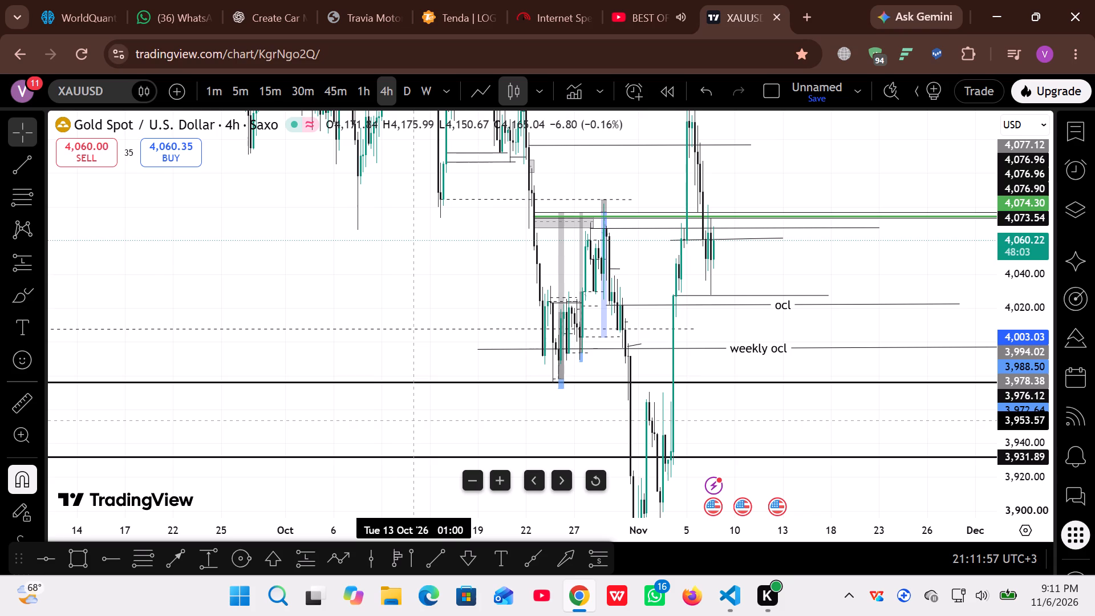
scroll(412, 420, down, 1)
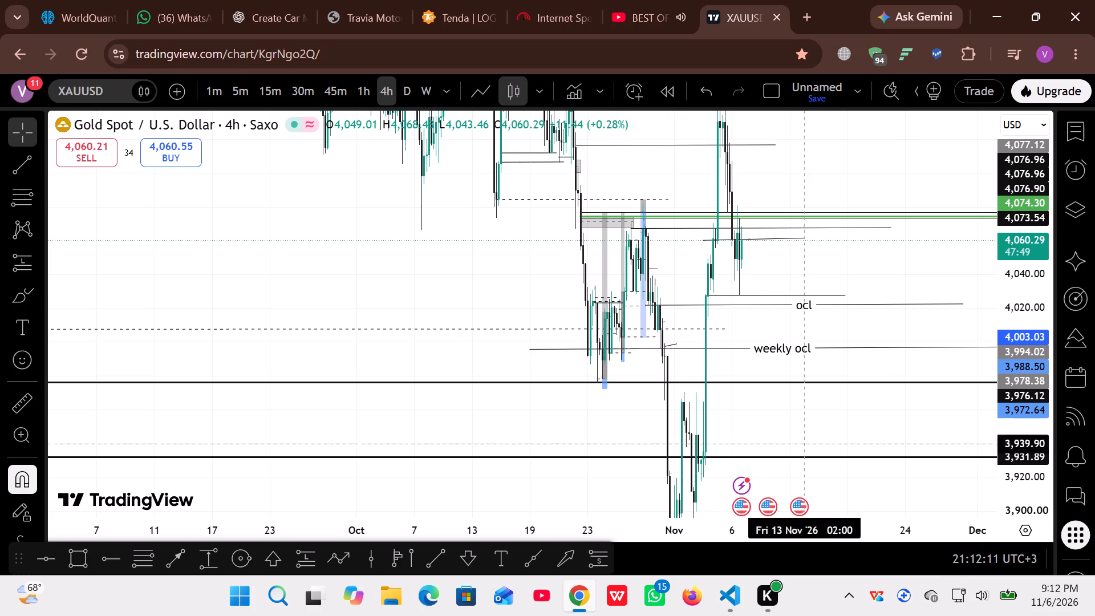
drag(802, 241, 825, 243)
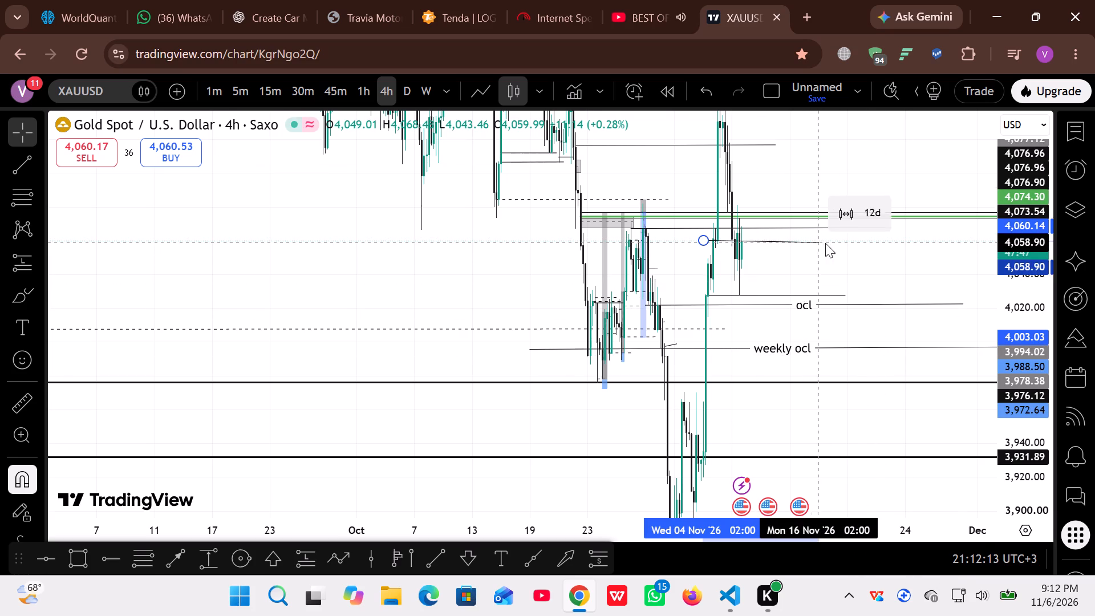
drag(825, 243, 842, 240)
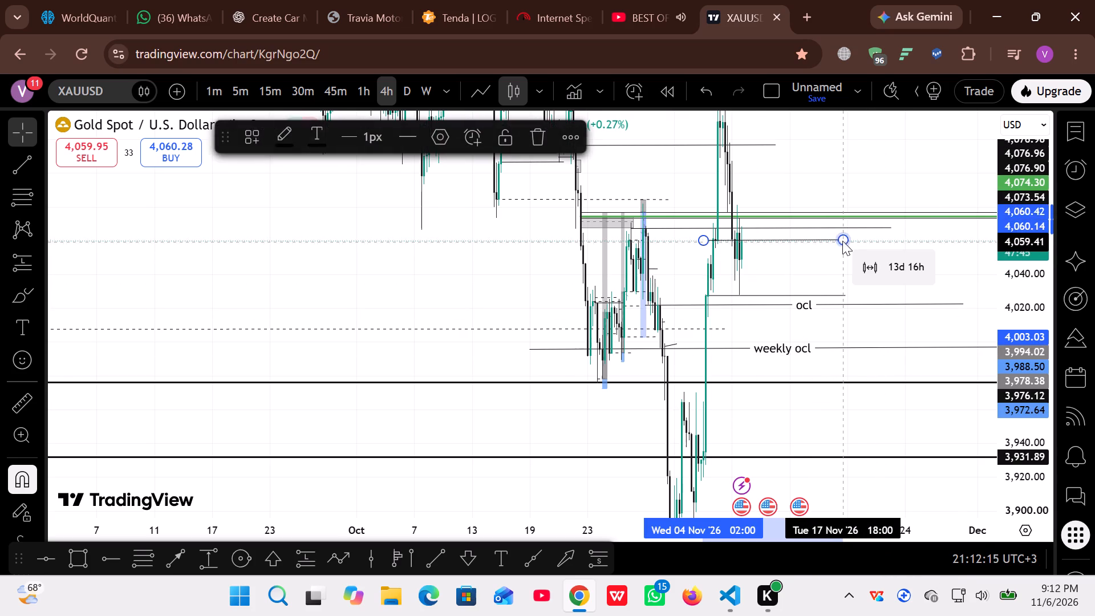
Place a green horizontal ray at 3,935.47 from the 4 Nov '26 02:00 candle's close, at the base of the rally.
drag(850, 170, 713, 261)
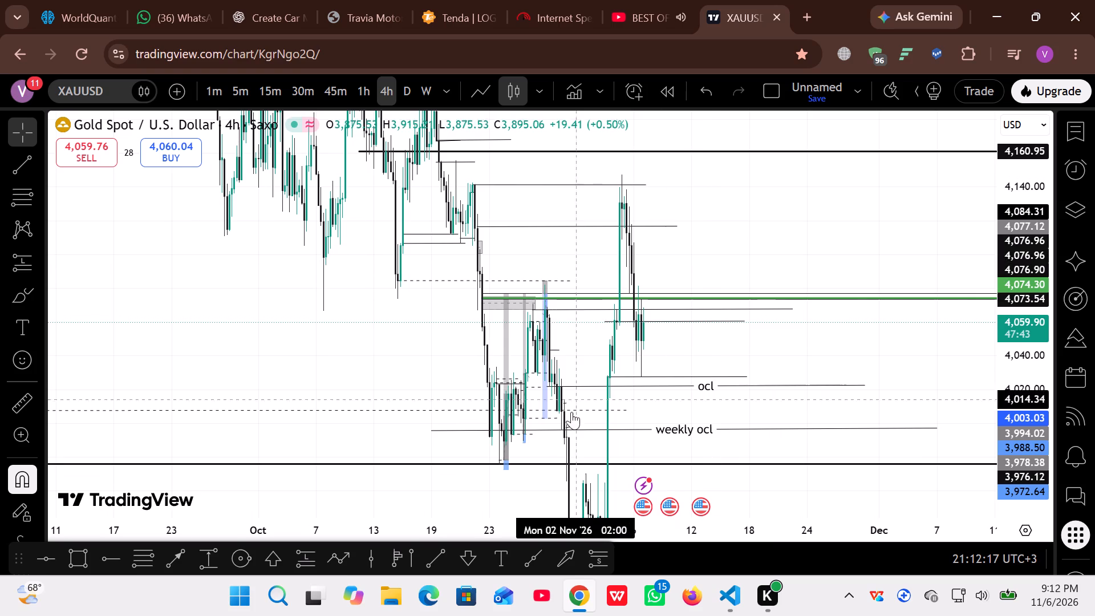
scroll(825, 404, up, 7)
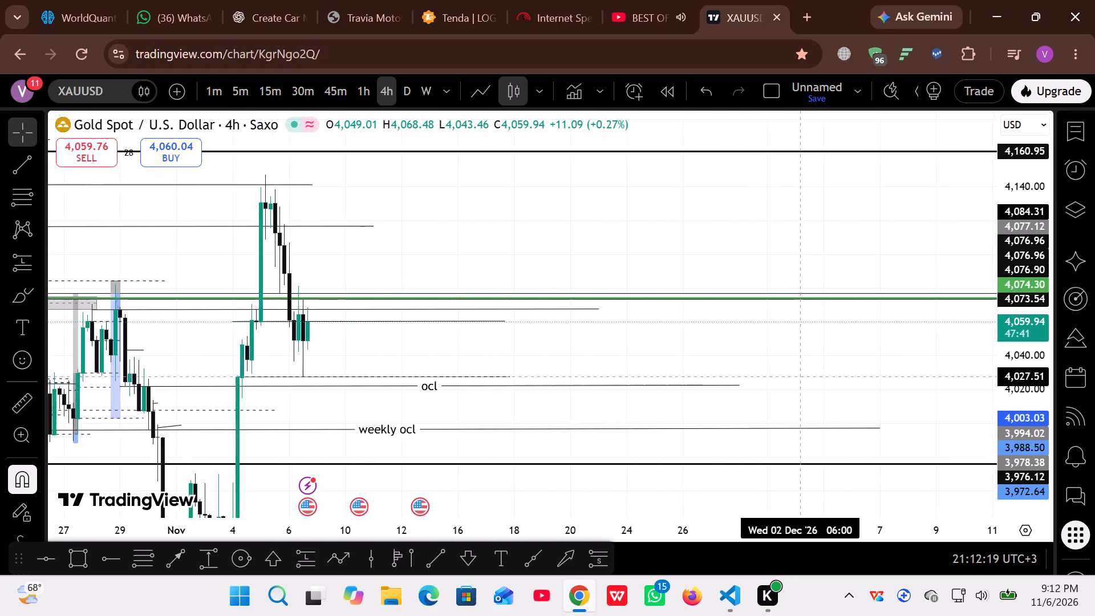
scroll(800, 377, up, 5)
drag(800, 375, 962, 335)
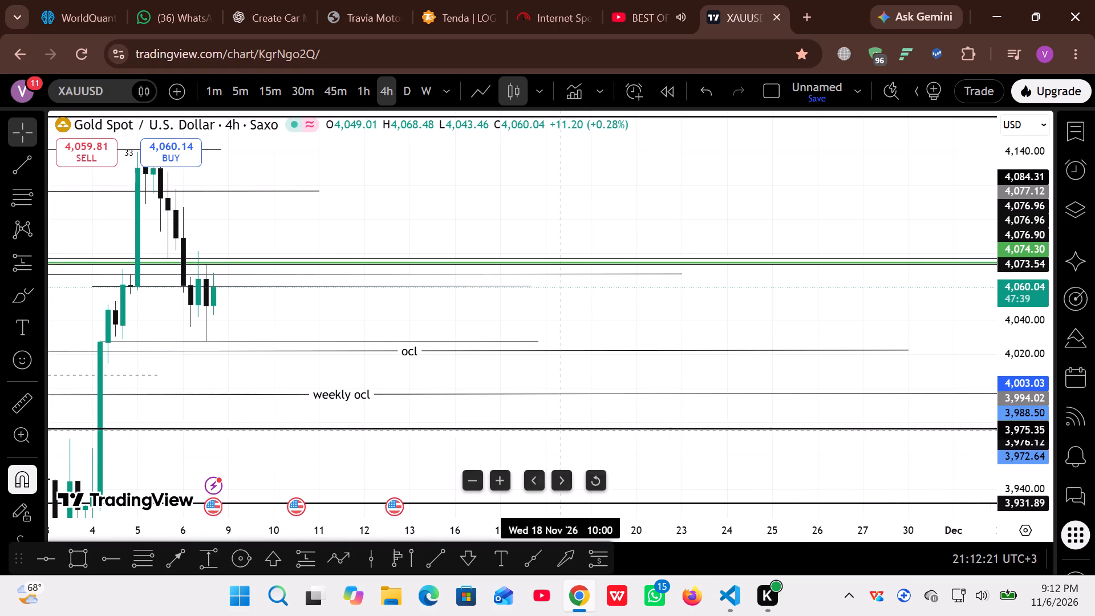
drag(528, 455, 727, 424)
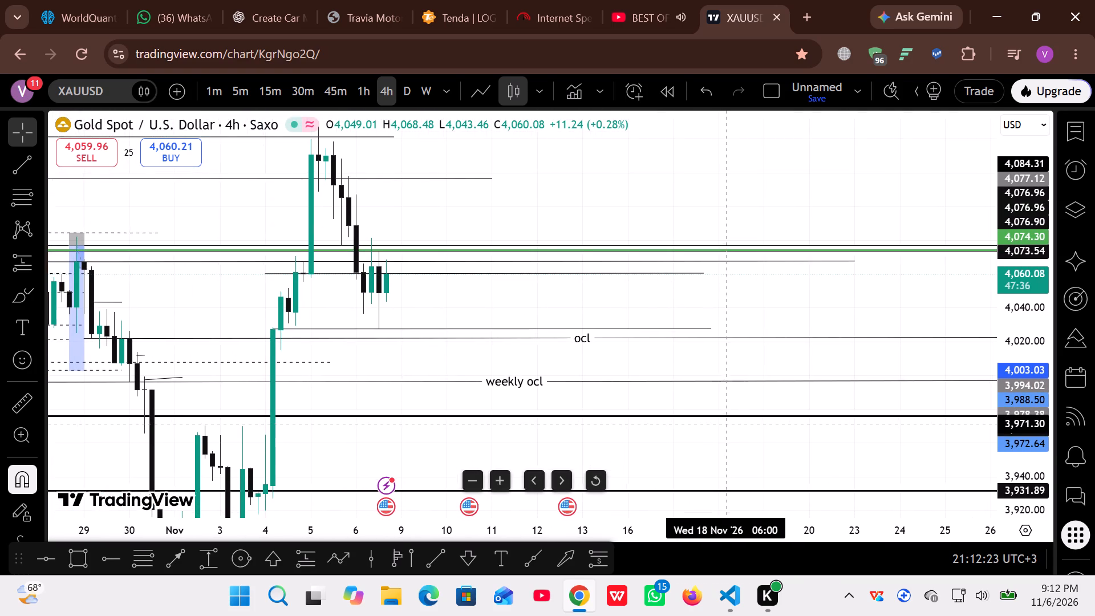
drag(727, 424, 755, 355)
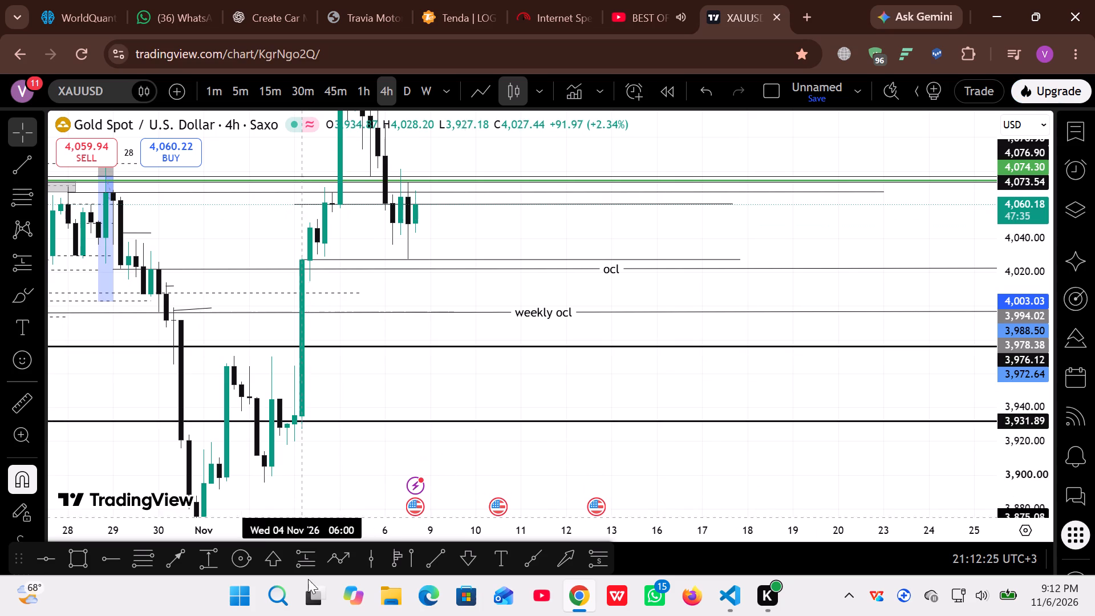
click(111, 561)
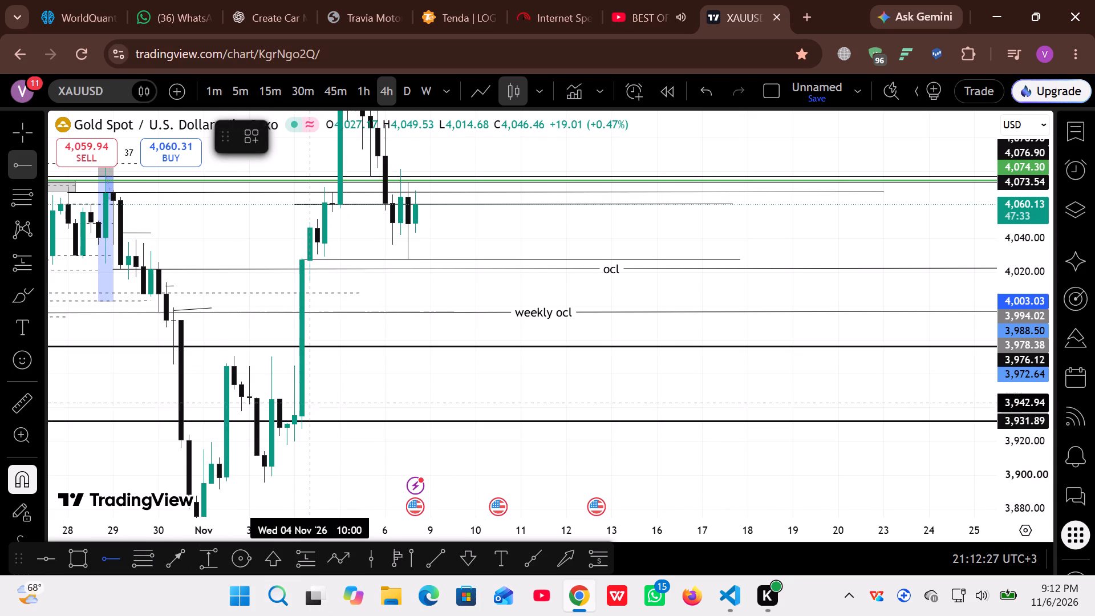
click(294, 414)
click(408, 387)
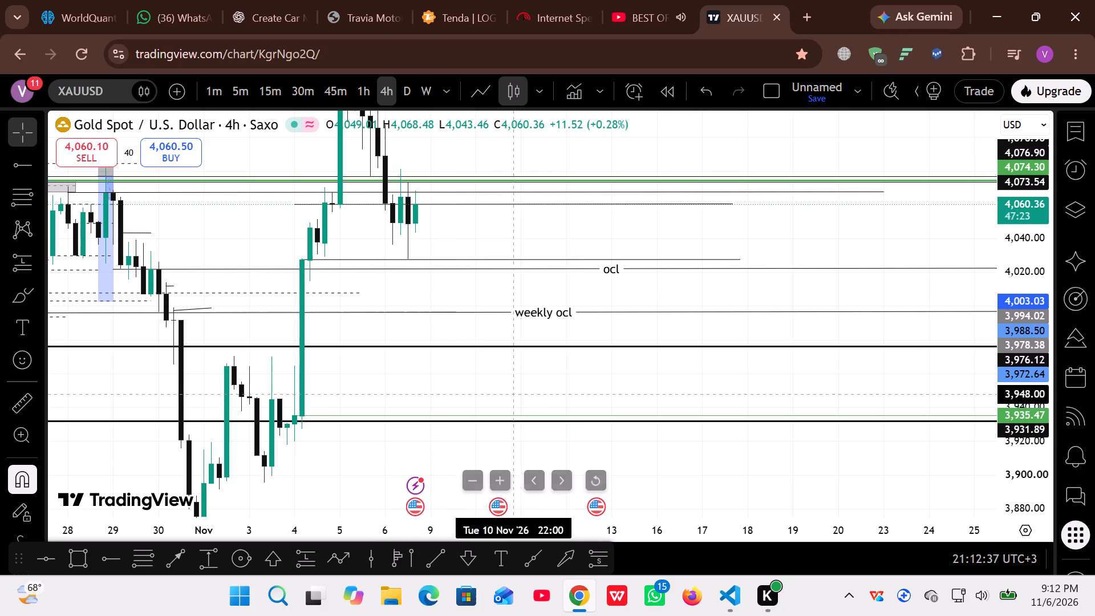
Shorten the weekly ocl trendline's label to "wk ocl", keeping it on a single line without a trailing line break.
drag(528, 393, 536, 352)
scroll(534, 370, down, 3)
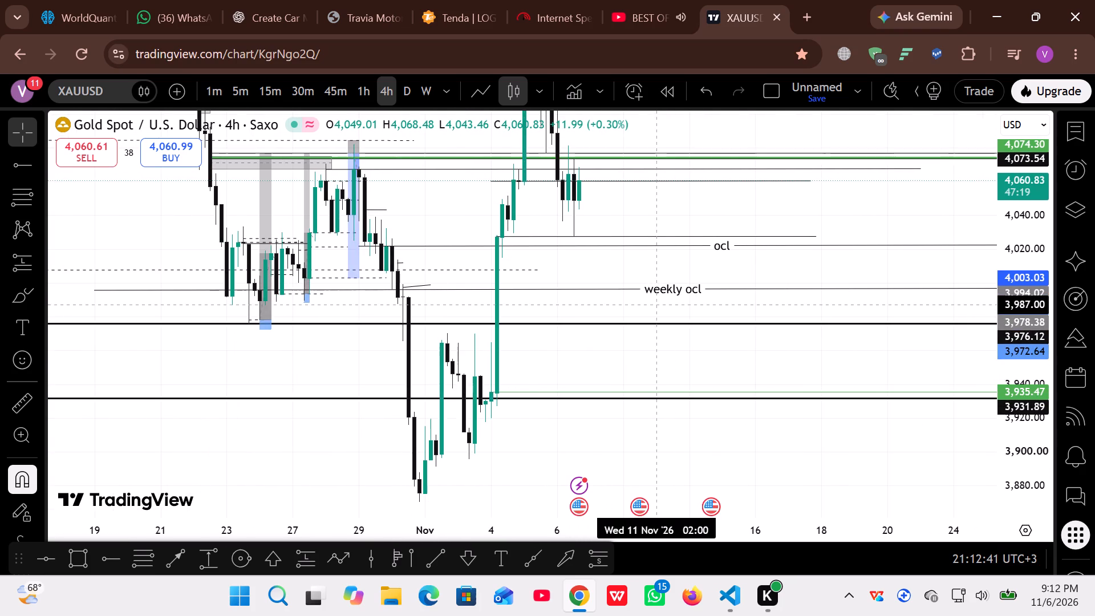
drag(709, 307, 630, 404)
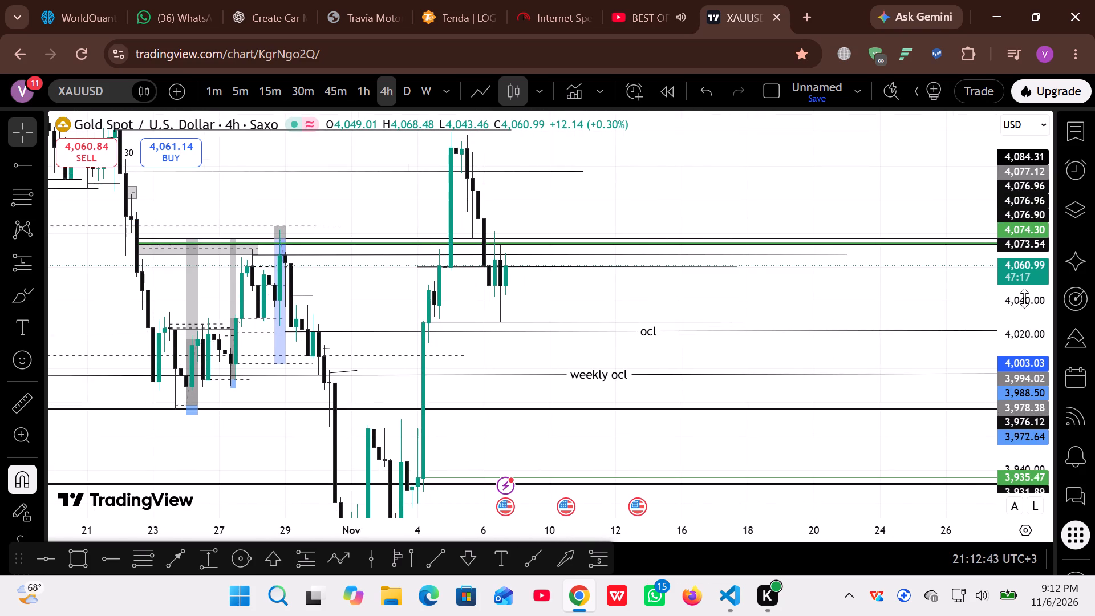
scroll(1024, 298, down, 9)
scroll(828, 357, up, 2)
scroll(825, 360, down, 3)
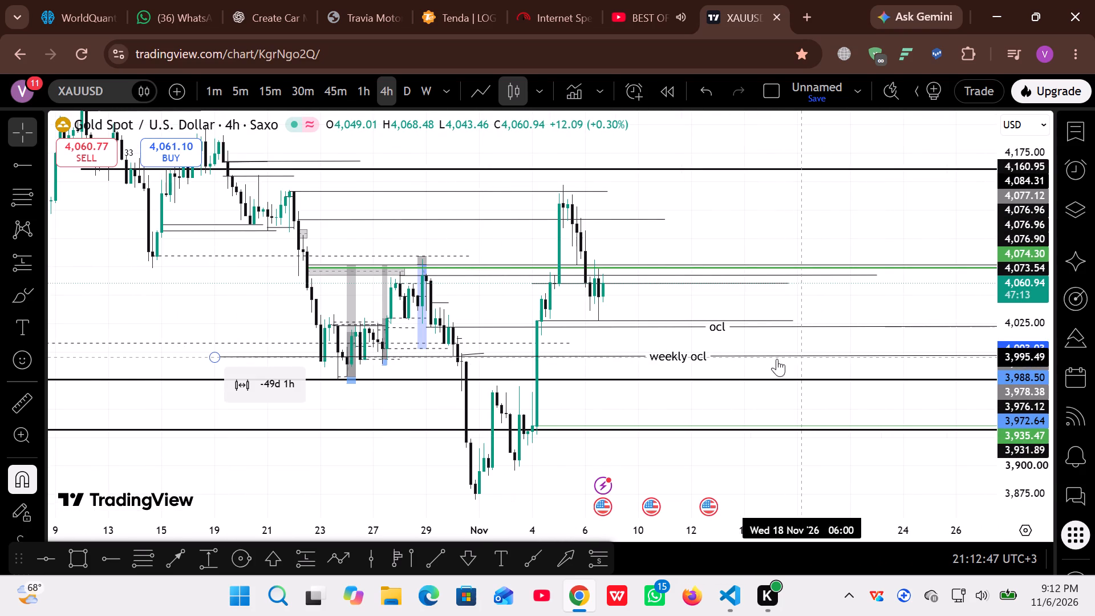
click(706, 355)
click(706, 355)
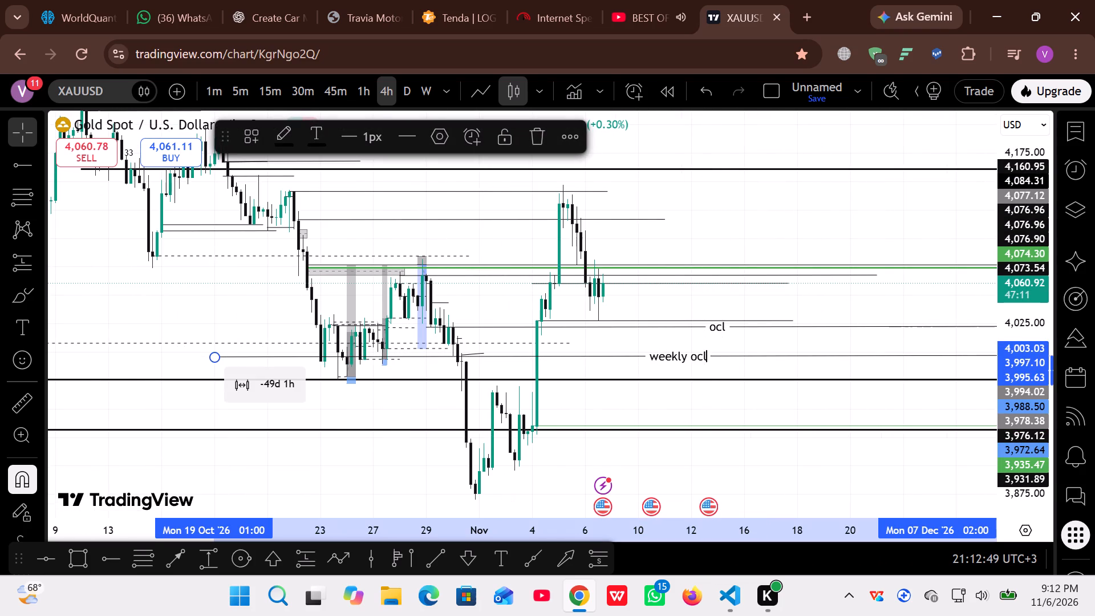
key(BackSpace)
key(BackSpace)
key(BackSpace)
key(BackSpace)
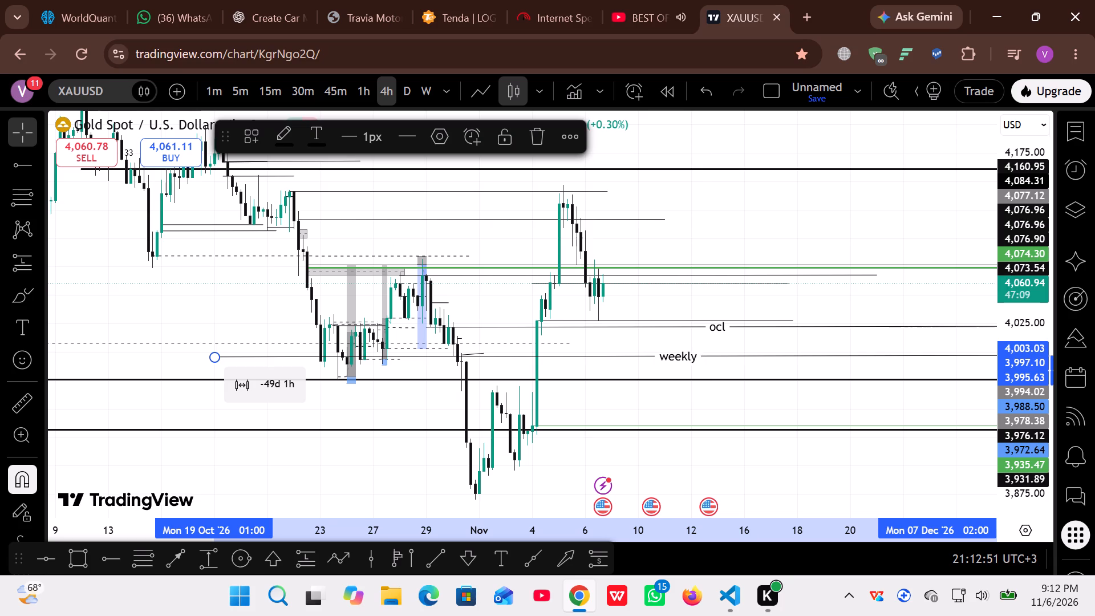
key(BackSpace)
key(BackSpace)
key(BackSpace)
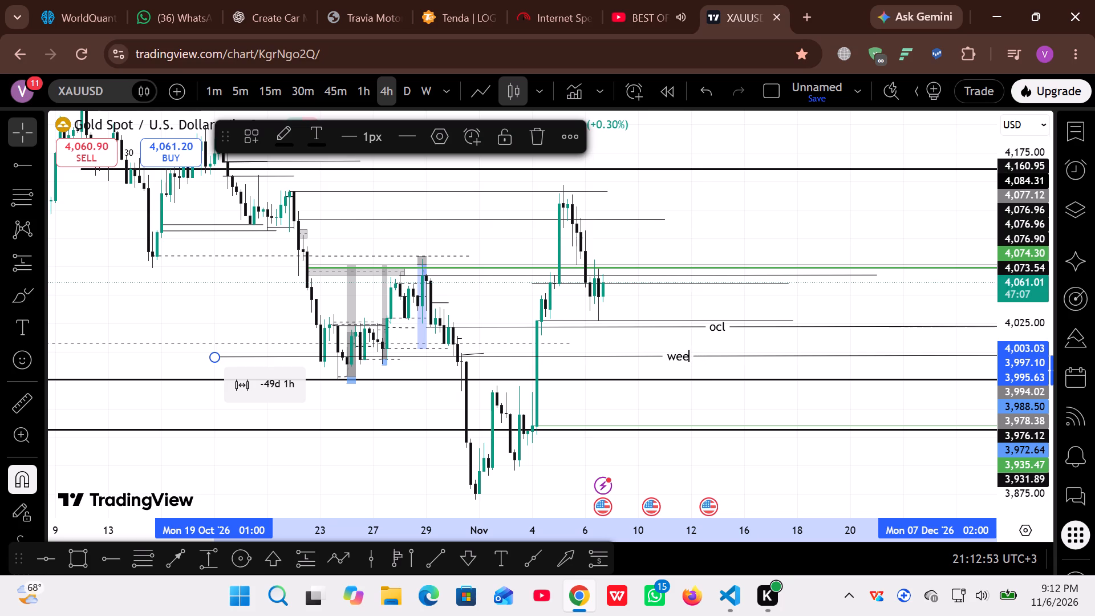
key(BackSpace)
key(BackSpace)
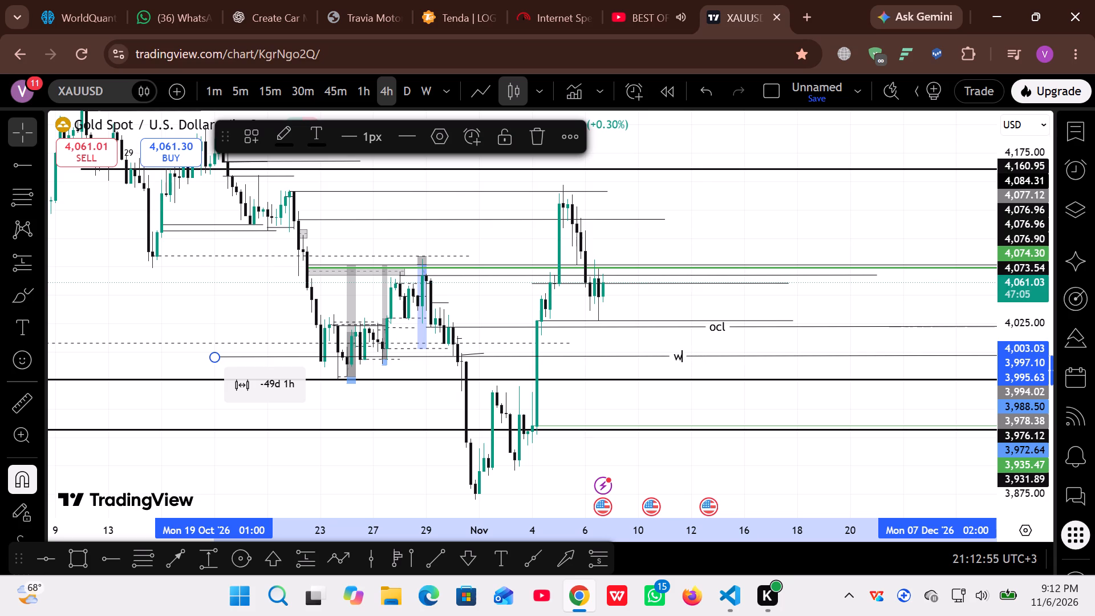
text(kl)
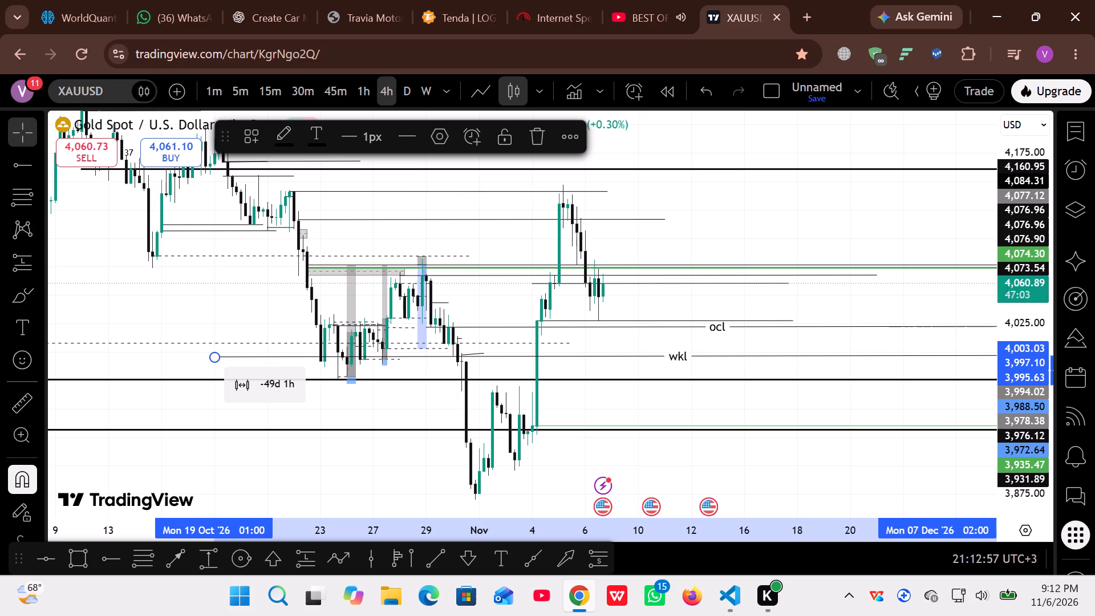
key(y)
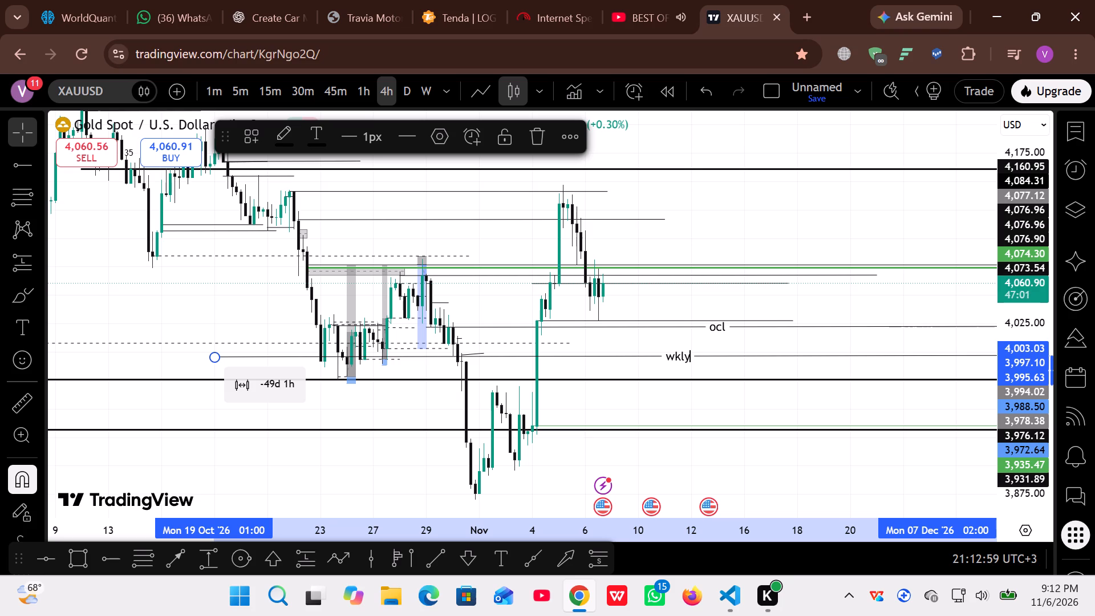
key(BackSpace)
key(BackSpace)
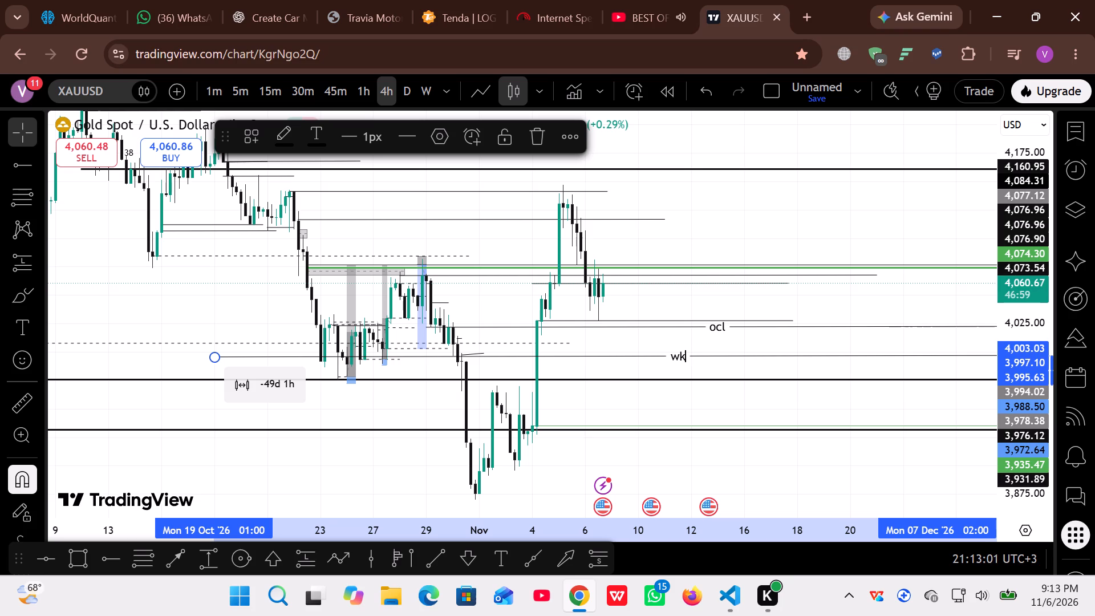
key(space)
text(oc)
key(l)
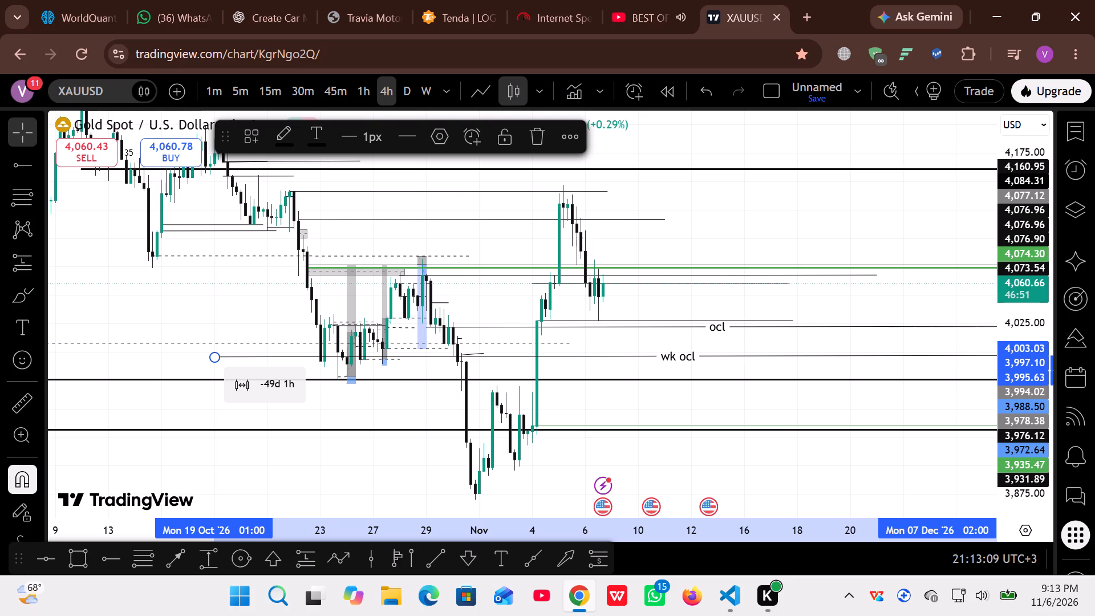
key(Return)
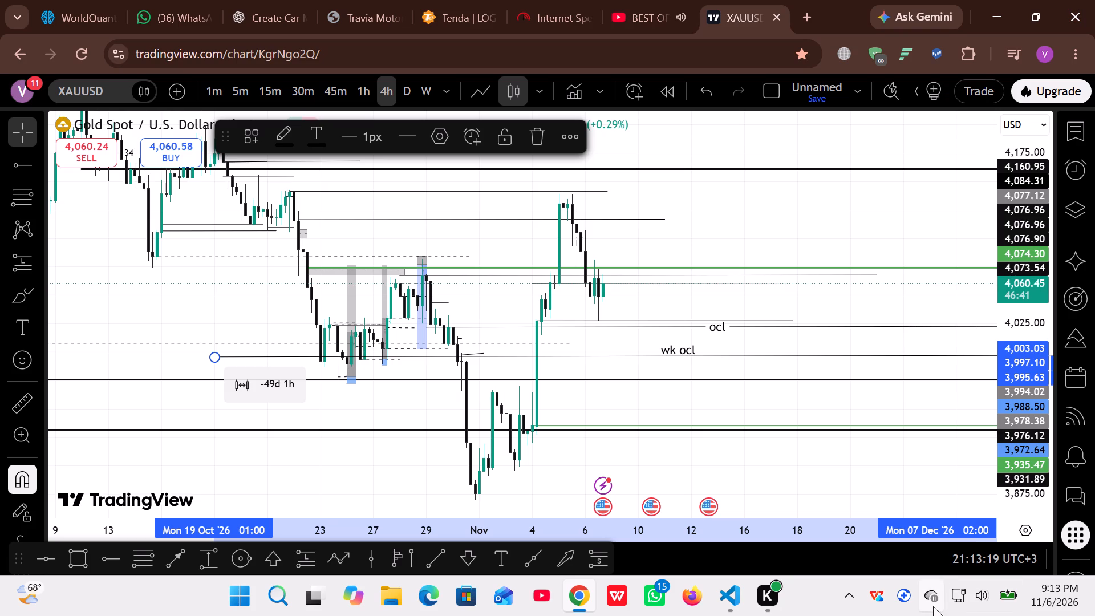
scroll(954, 564, down, 2)
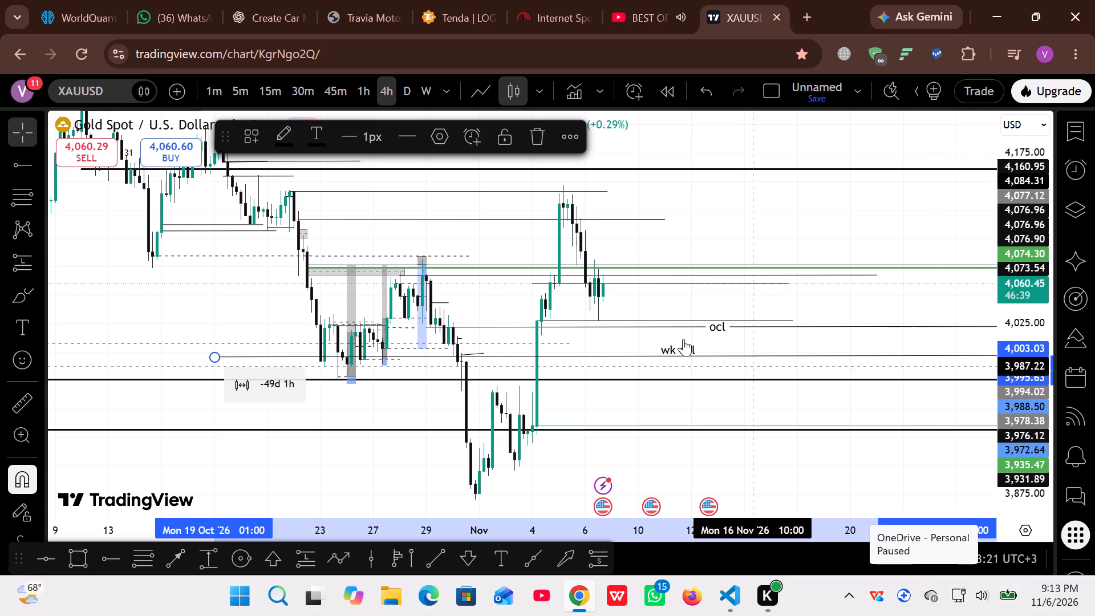
click(676, 364)
key(BackSpace)
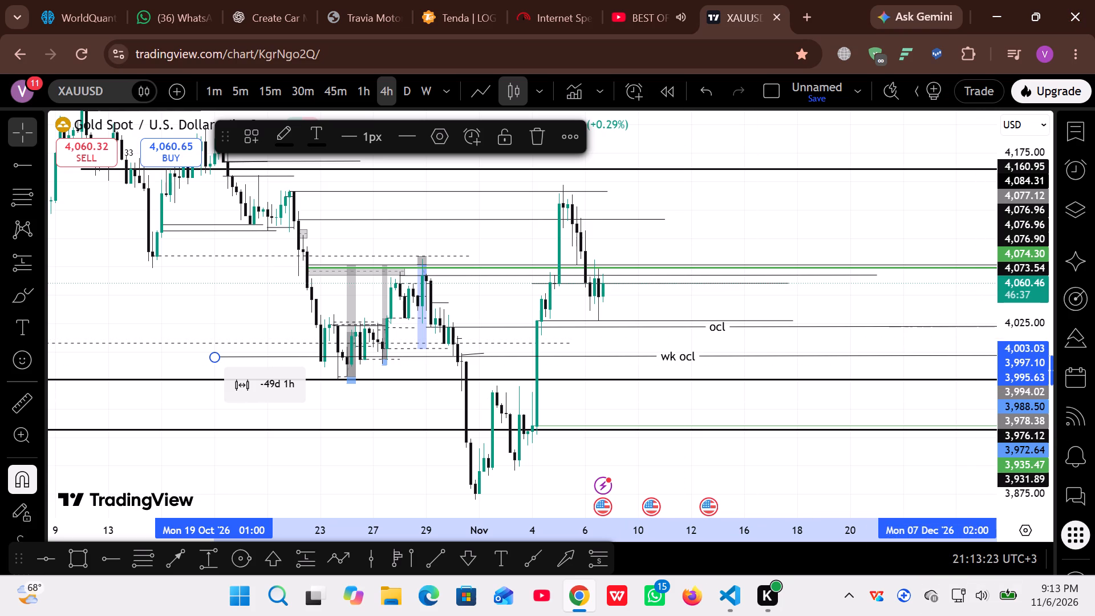